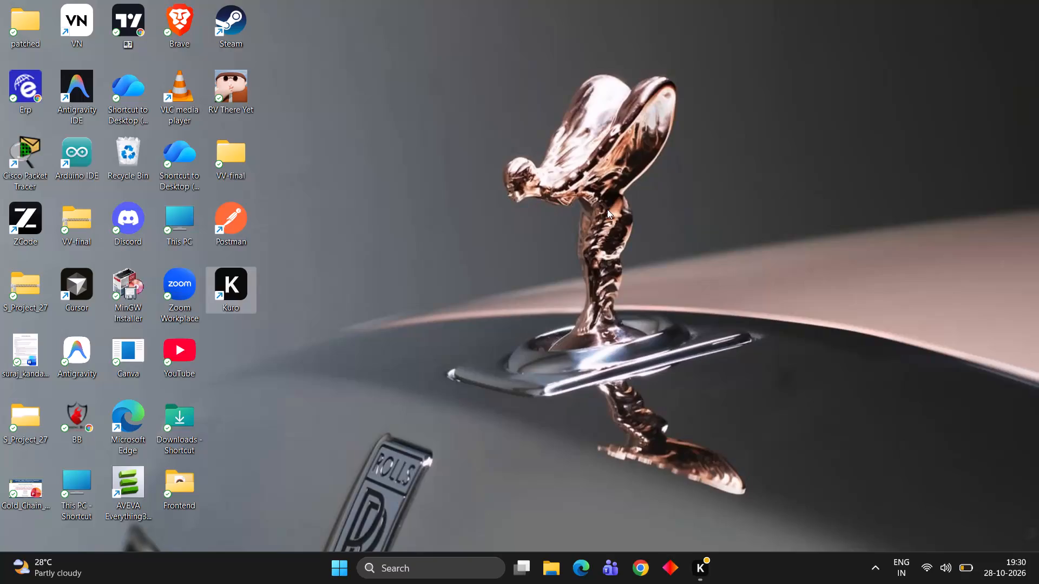
Open the BTCUSD chart from the TradingView desktop shortcut.
left_click(351, 386)
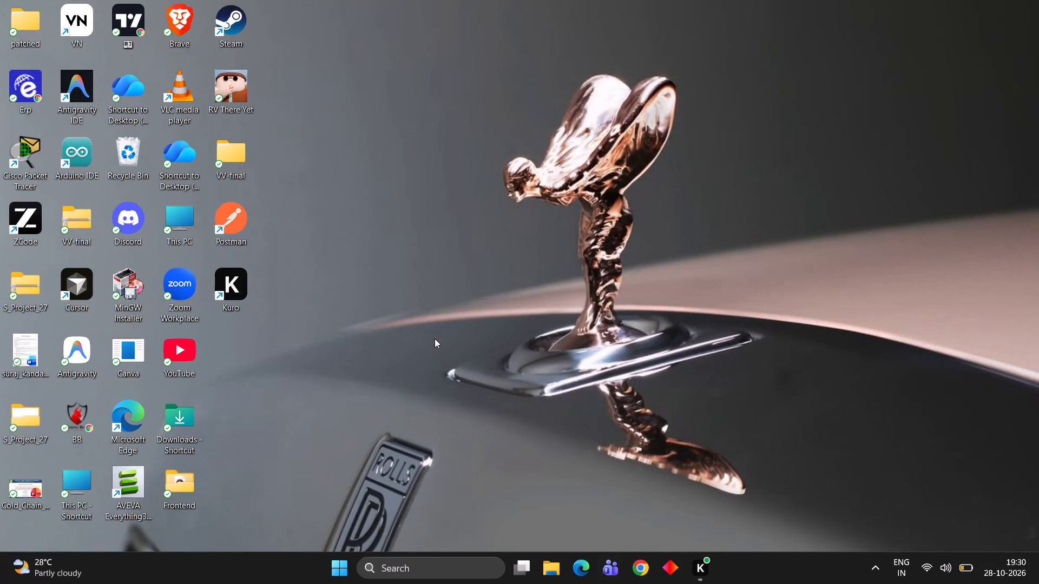
triple_click(137, 11)
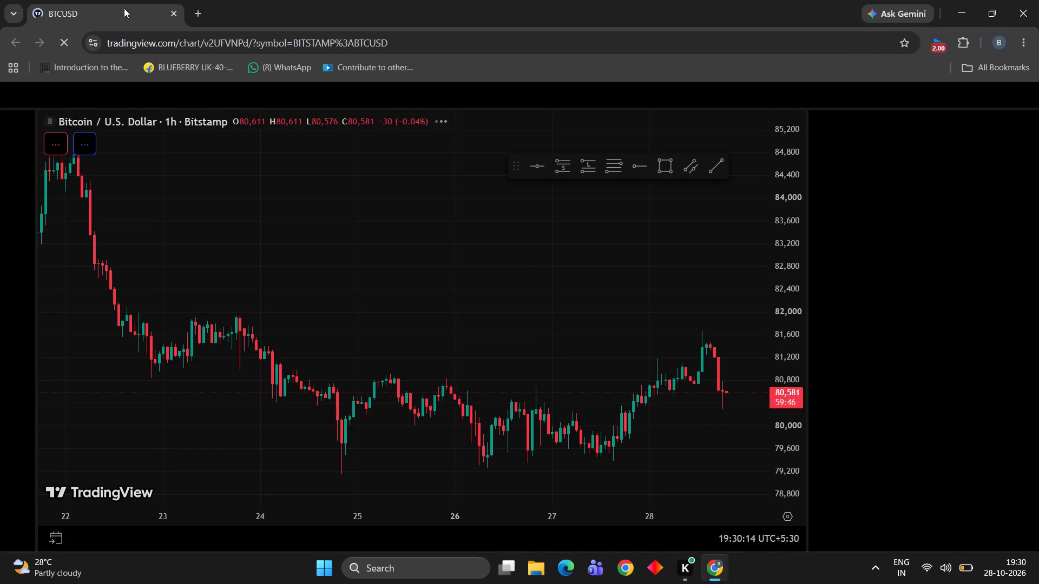
Examine the recent hourly candles on the BTCUSD chart and dismiss the ad-blocker notice.
left_click(506, 303)
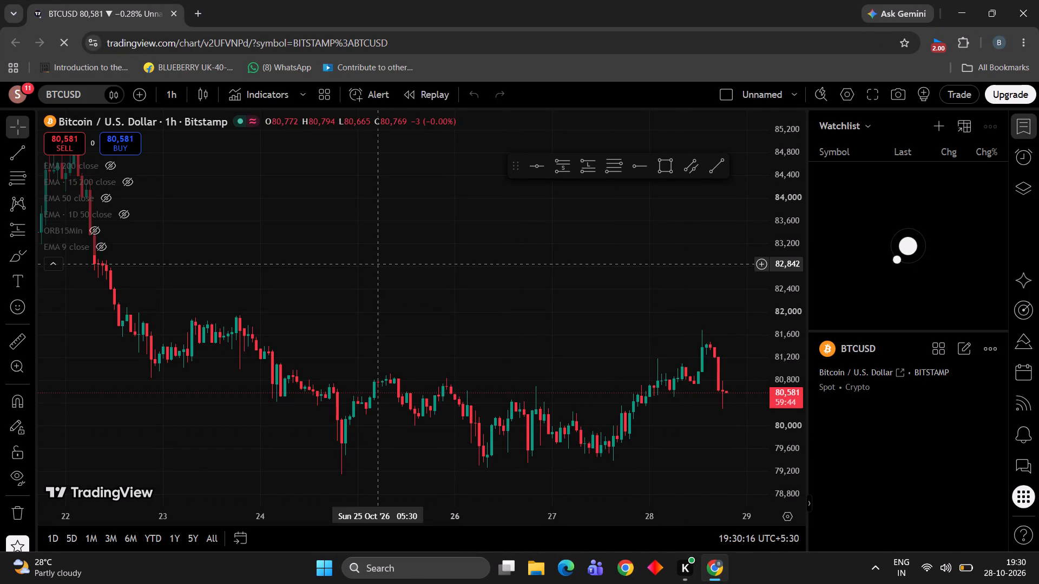
left_click_drag(509, 328, 378, 267)
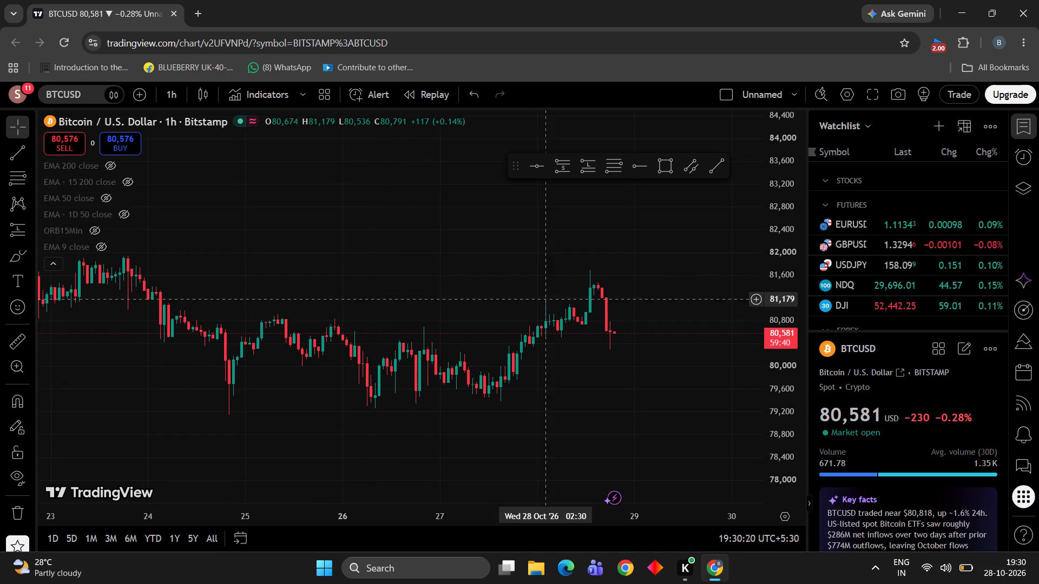
scroll(792, 280, "right", 1)
scroll(792, 280, "up", 2)
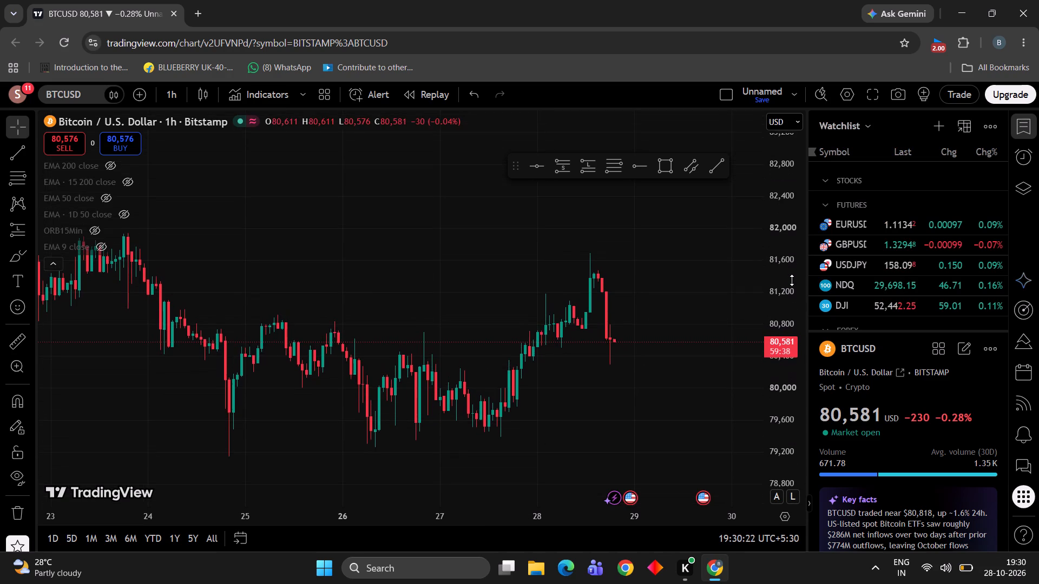
scroll(574, 297, "left", 1)
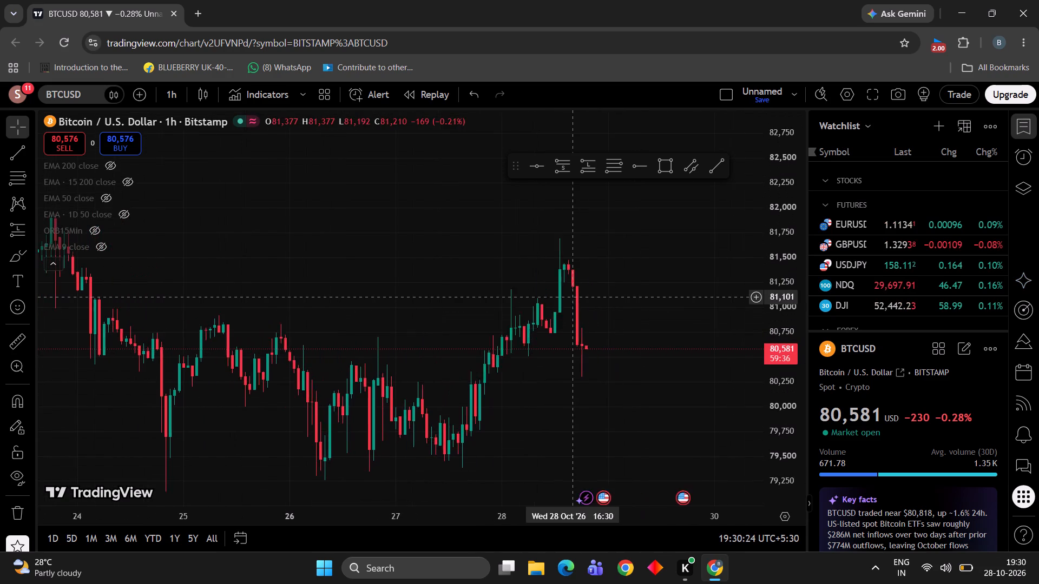
scroll(574, 297, "left", 1)
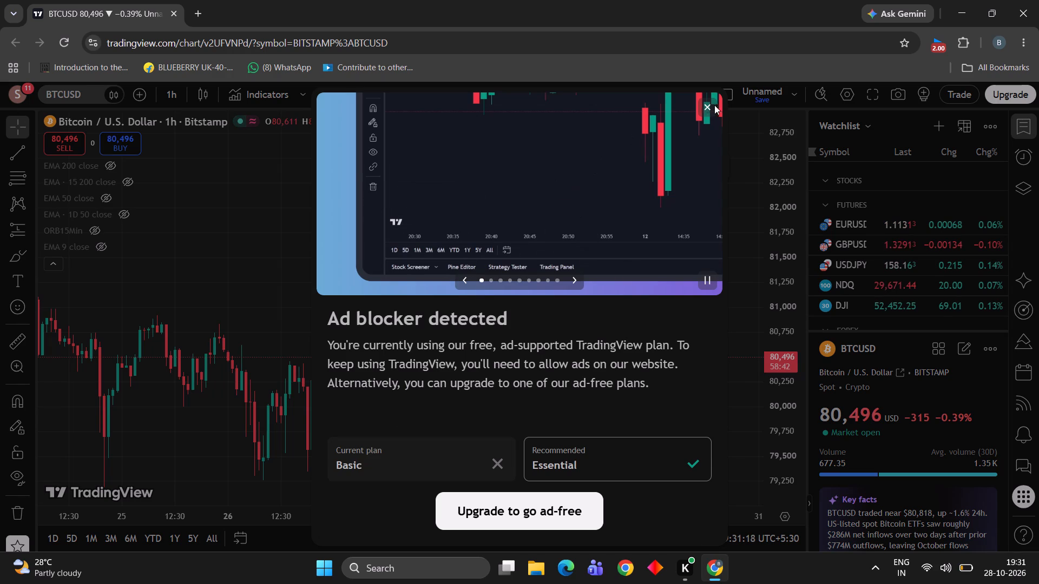
left_click(705, 105)
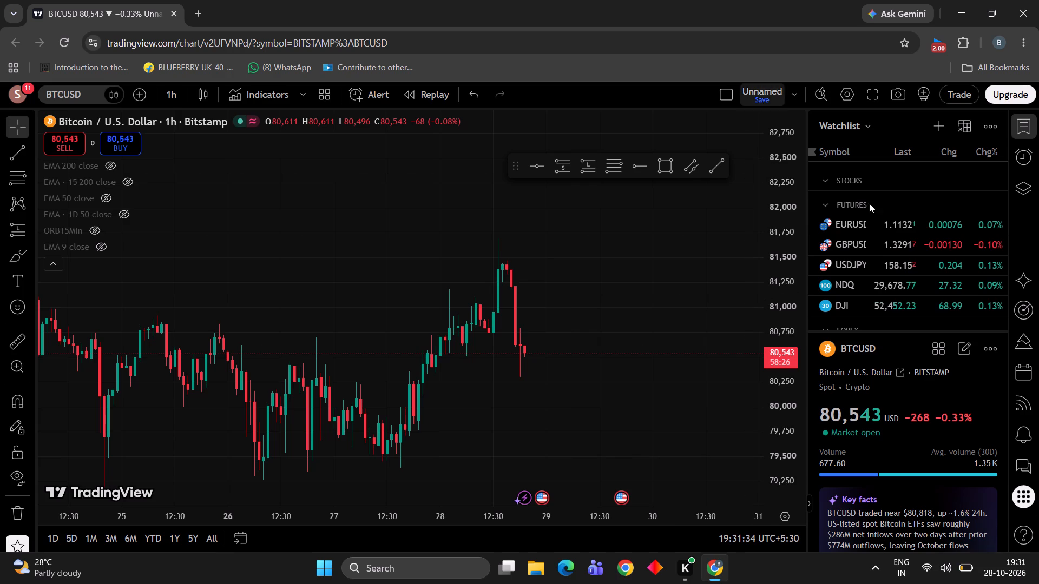
Examine the BTCUSD hourly price action from 24 to 28 October, staying on the page when asked about leaving.
left_click_drag(619, 322, 612, 101)
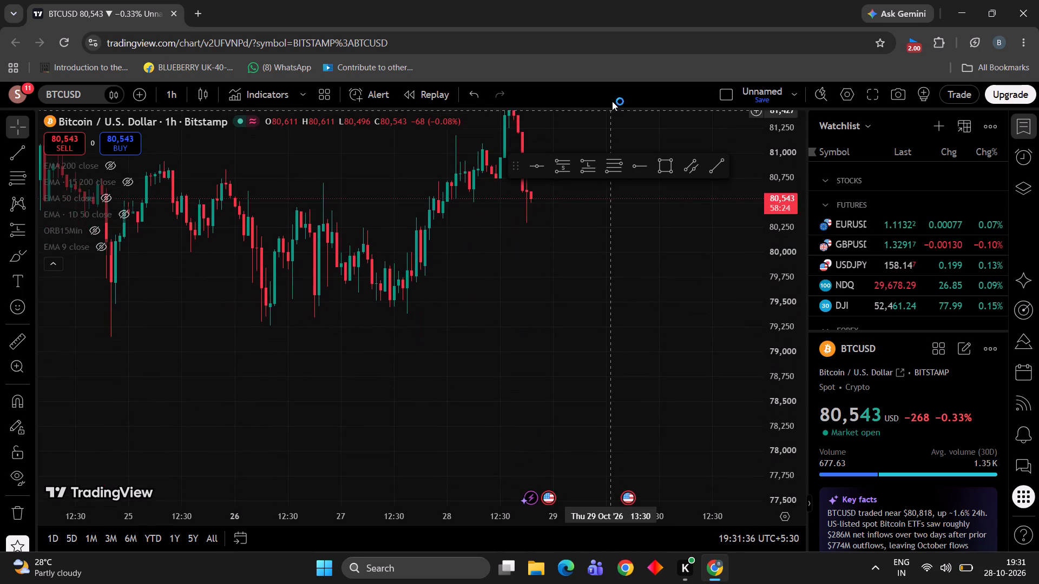
left_click_drag(519, 324, 576, 327)
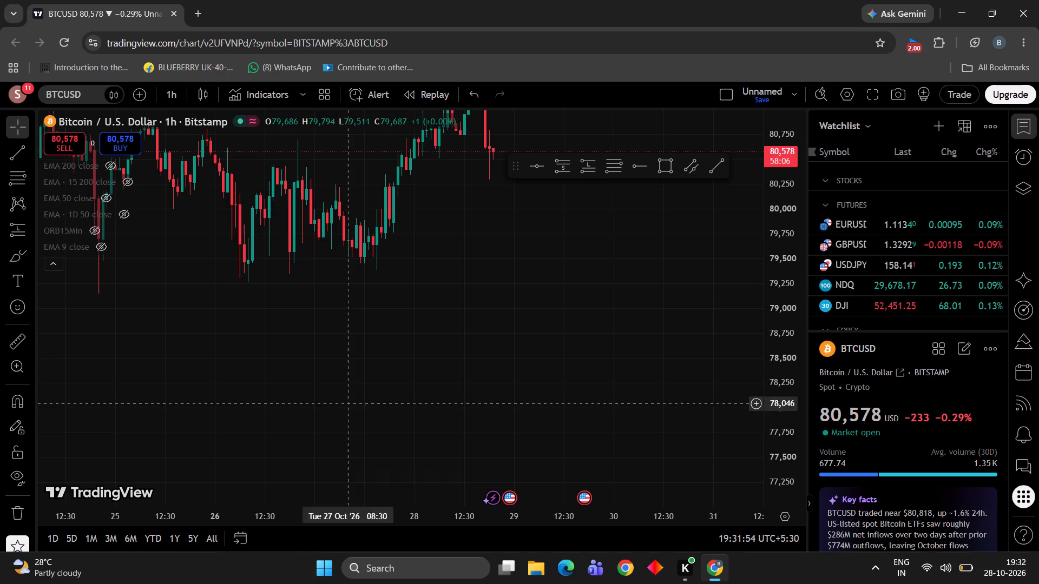
left_click_drag(431, 292, 478, 397)
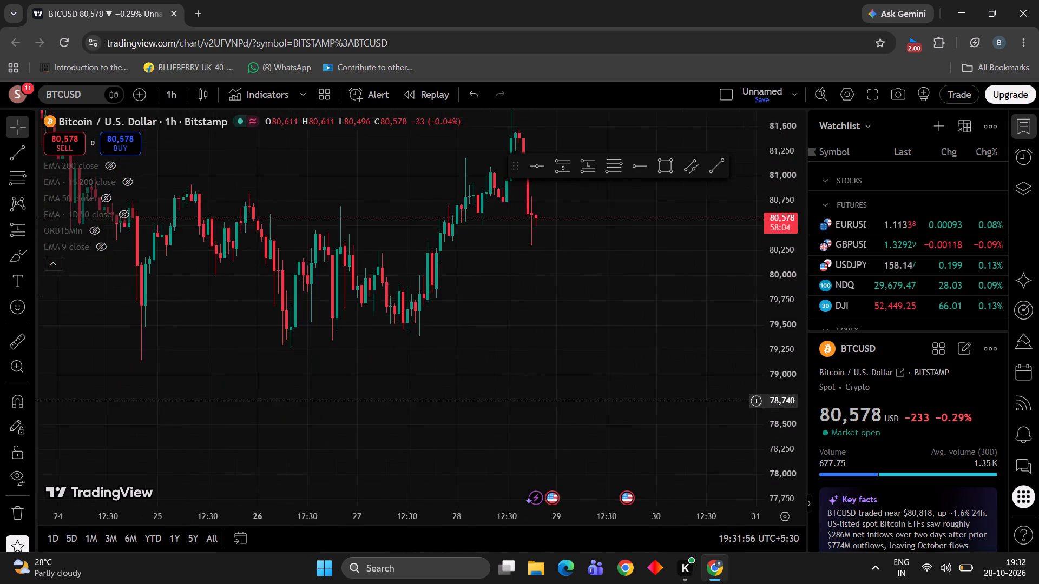
left_click_drag(478, 397, 503, 469)
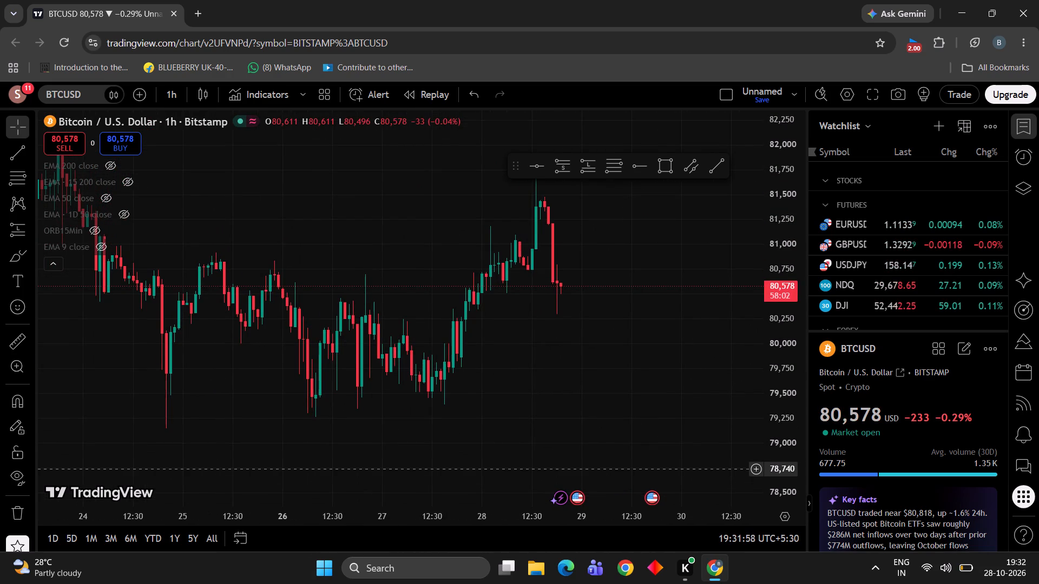
left_click_drag(503, 469, 489, 456)
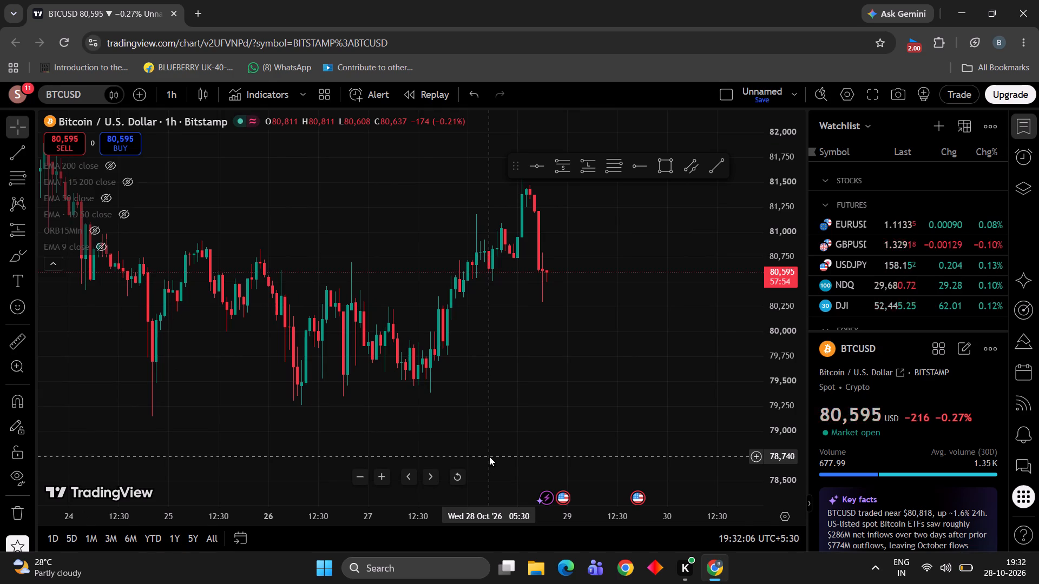
left_click(631, 283)
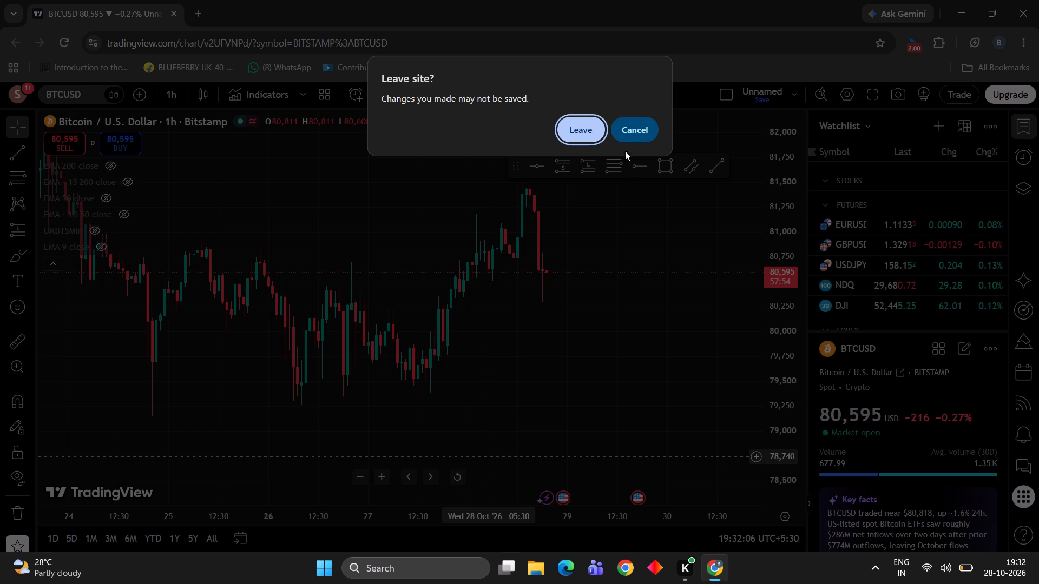
left_click(627, 137)
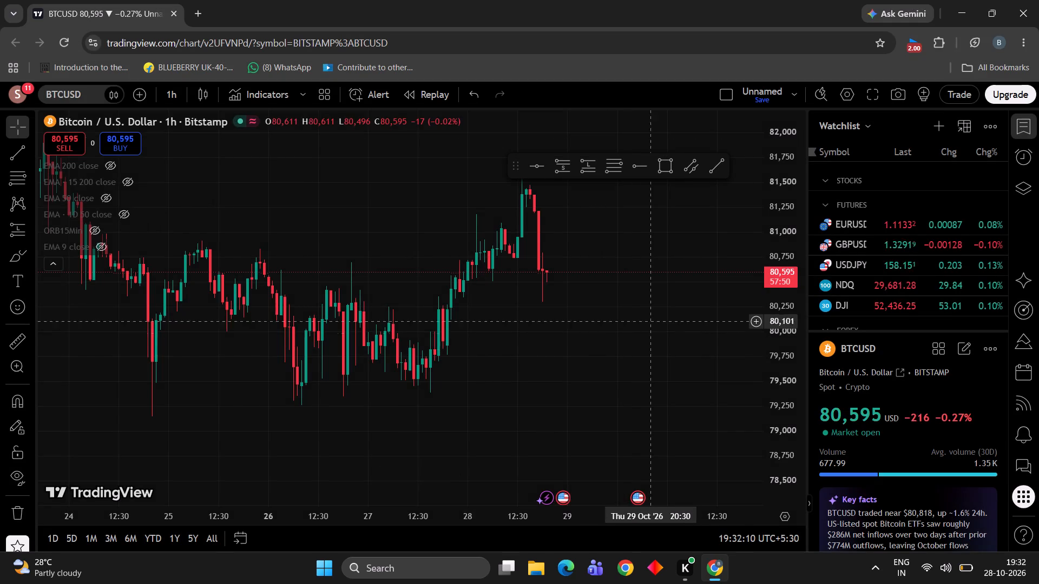
left_click_drag(662, 351, 637, 428)
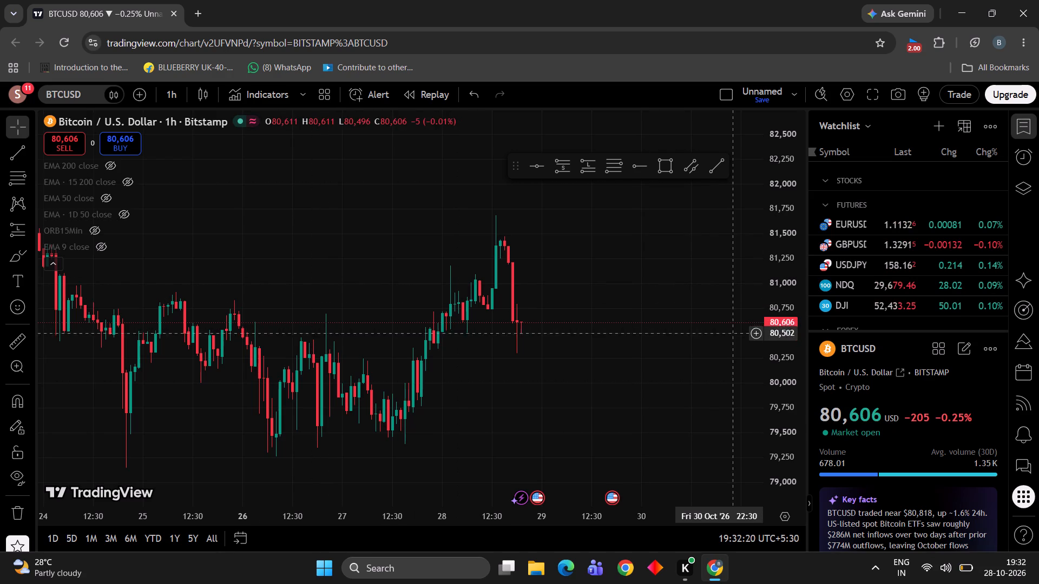
Show EURUSD from the watchlist and examine its hourly price action around the drawn zone and horizontal levels.
left_click(830, 226)
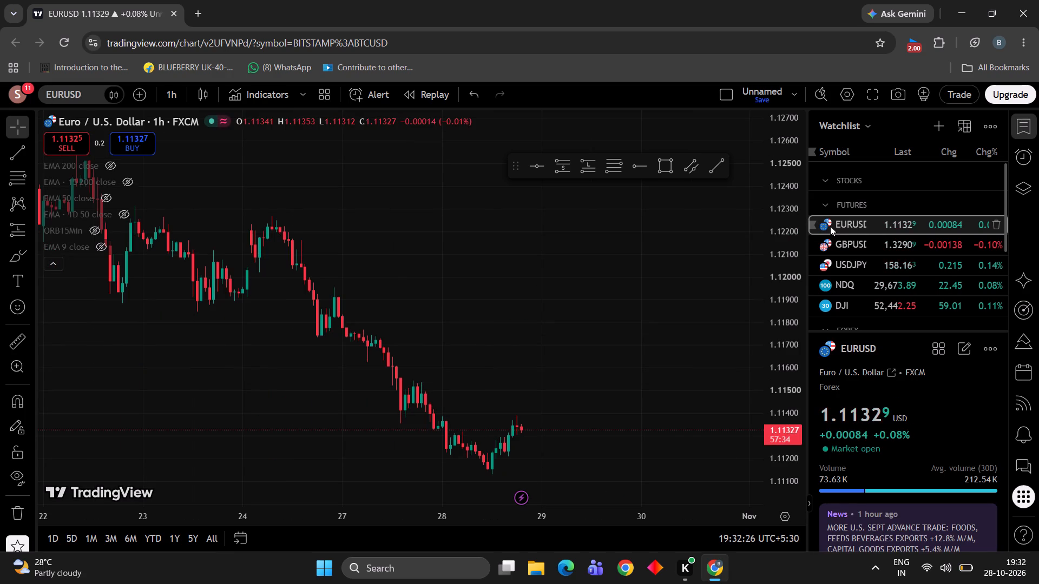
left_click(569, 311)
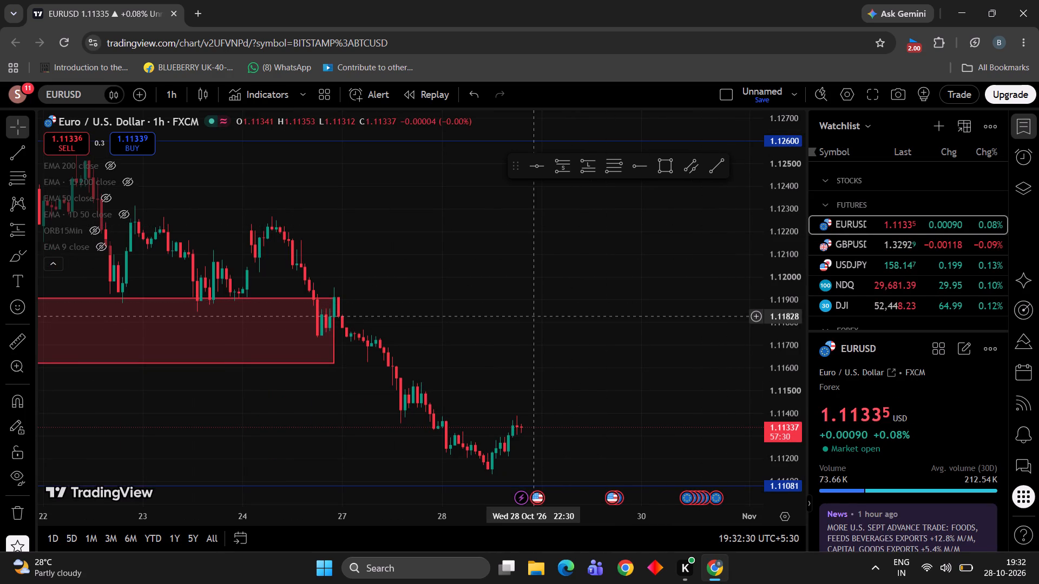
left_click_drag(529, 317, 728, 450)
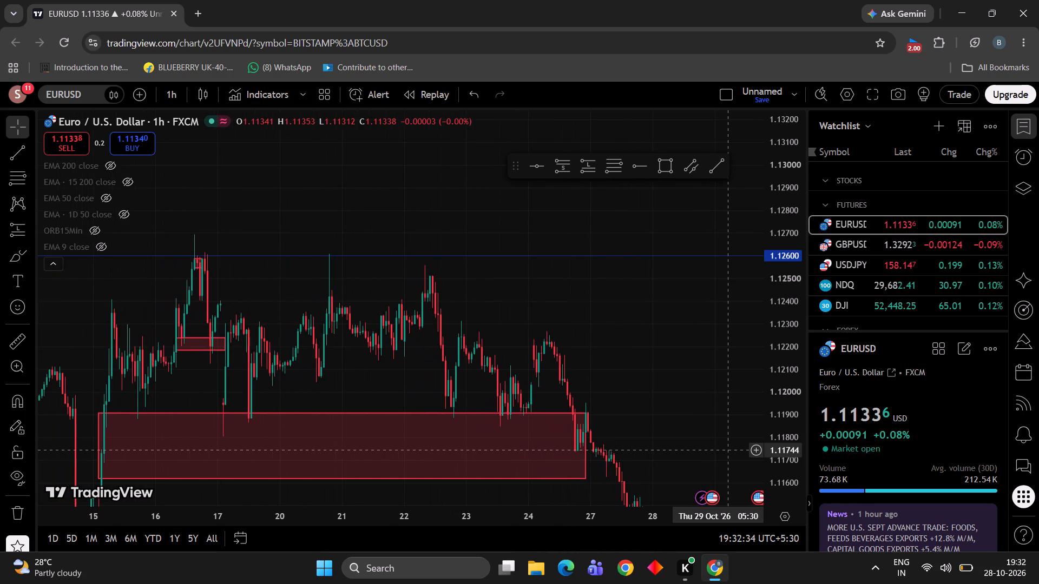
left_click_drag(724, 334, 602, 143)
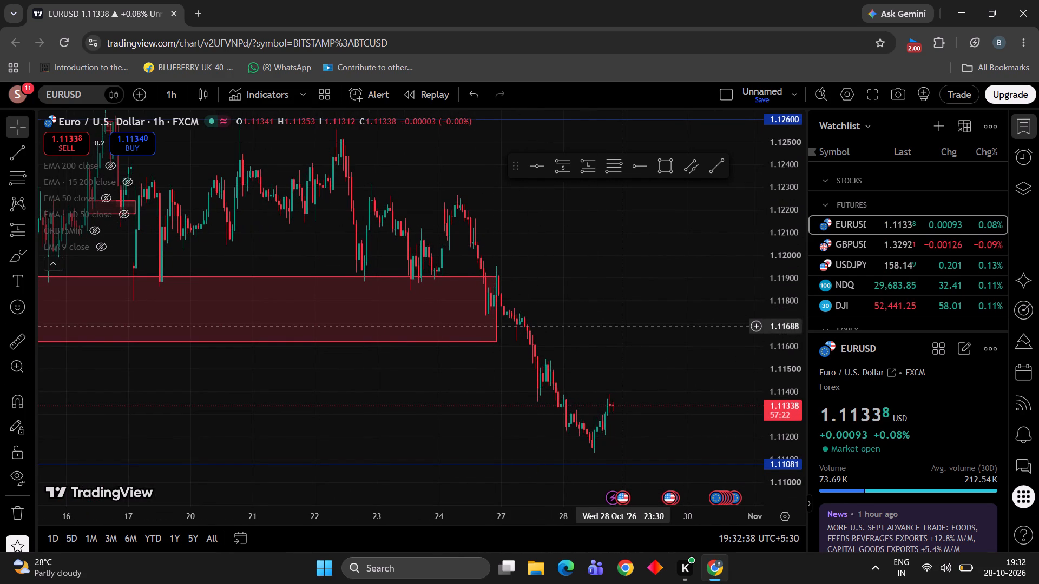
left_click_drag(623, 326, 635, 320)
left_click_drag(635, 320, 685, 249)
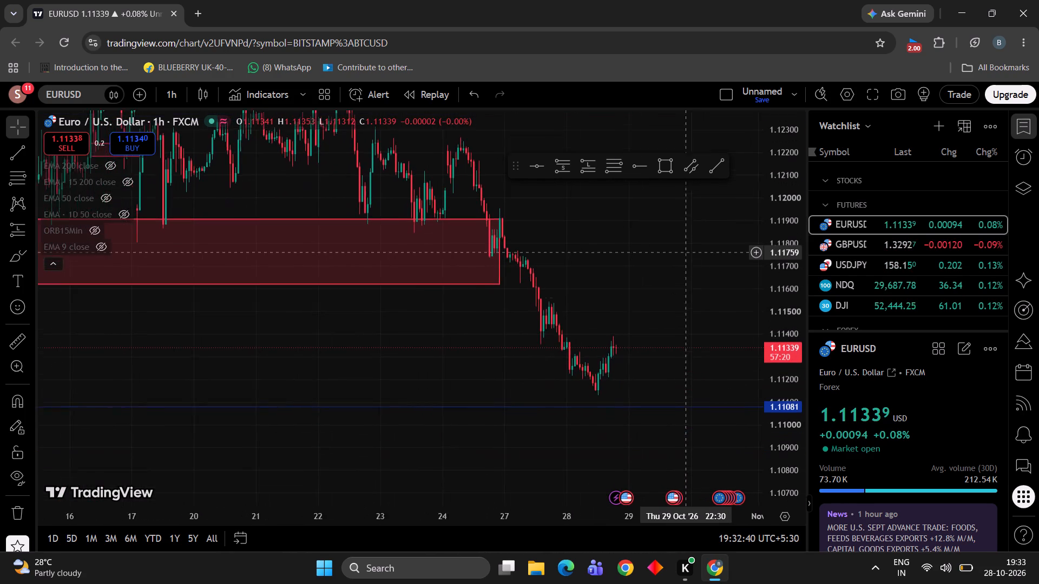
left_click_drag(685, 249, 665, 233)
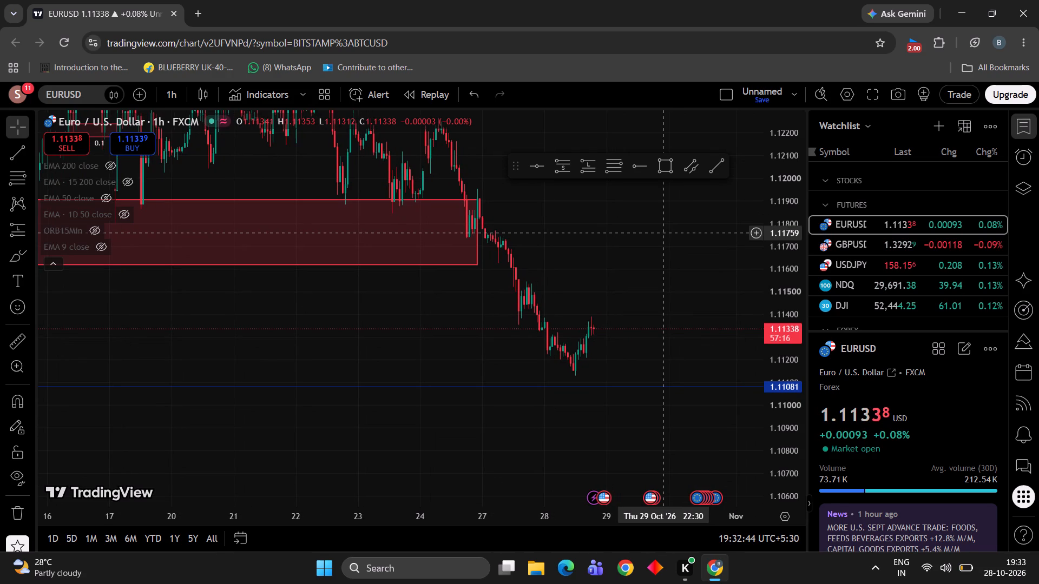
Show GBPUSD from the watchlist and examine its recent hourly price action between the drawn zones.
left_click(870, 238)
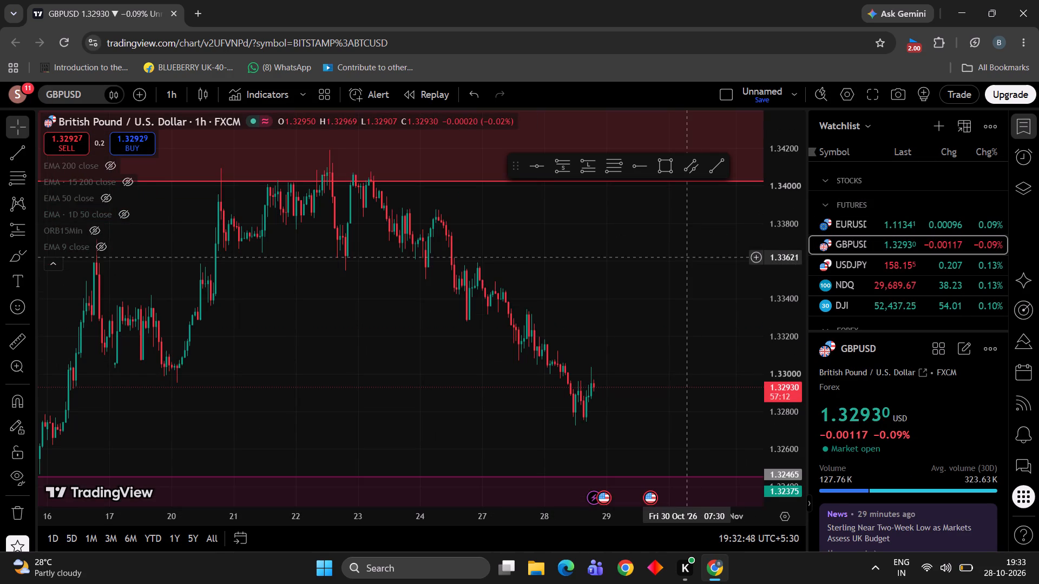
left_click_drag(687, 257, 586, 250)
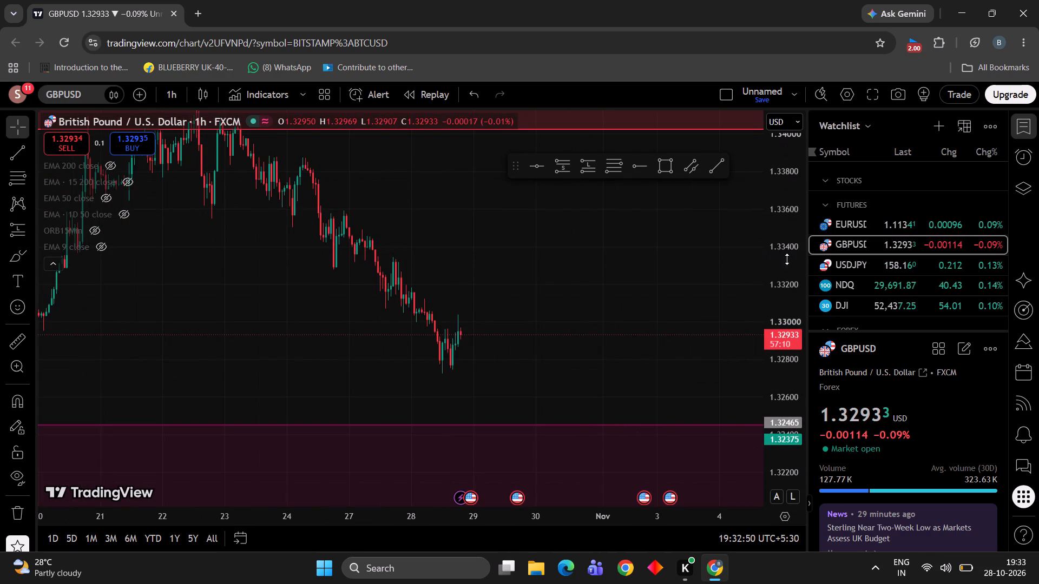
Switch the chart to USDJPY from the watchlist and bring the recent highs near the descending trendline into view.
left_click(826, 257)
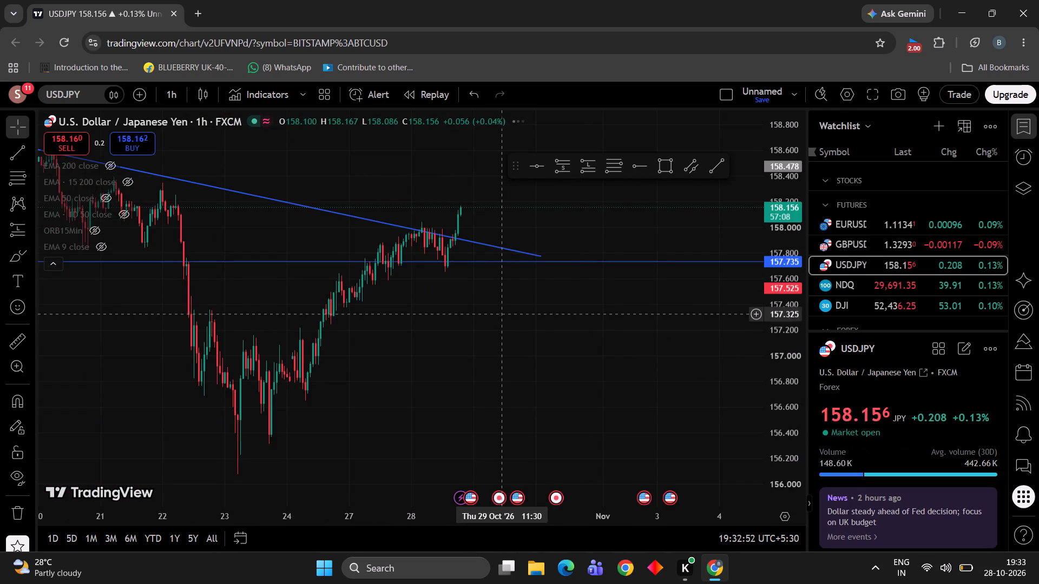
left_click_drag(501, 314, 614, 526)
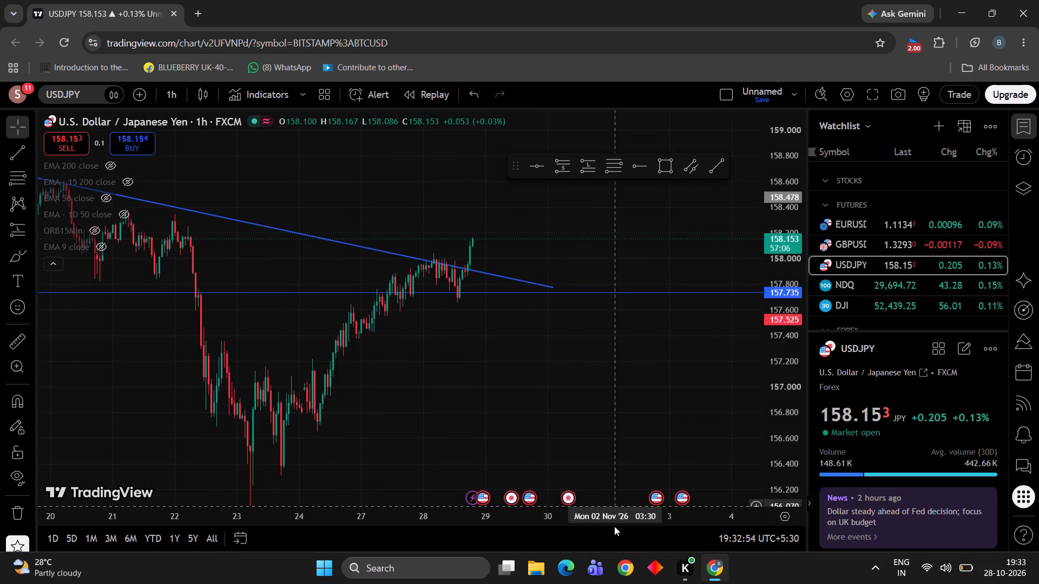
left_click_drag(616, 466, 670, 550)
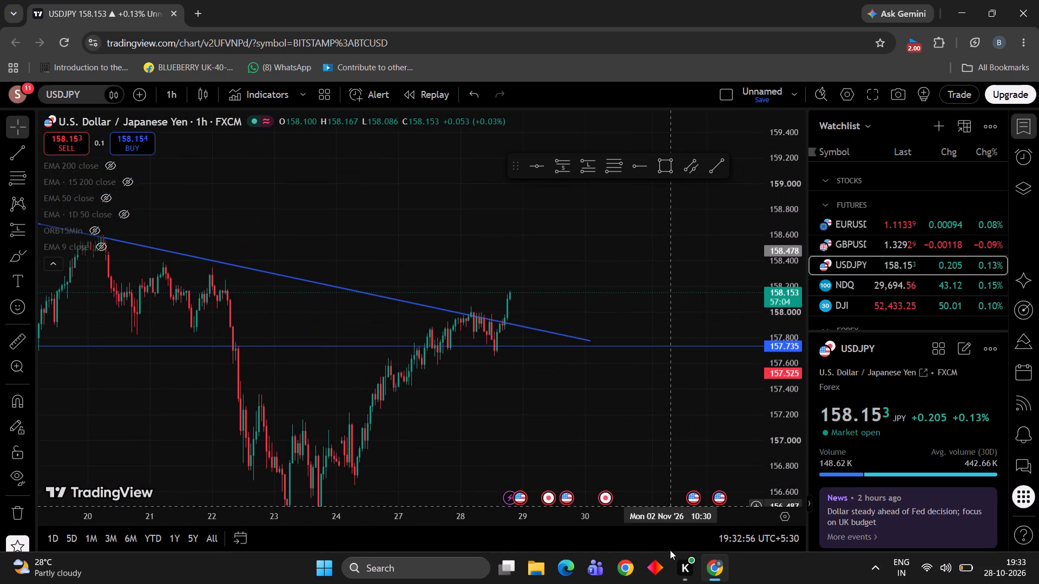
left_click_drag(551, 500, 575, 555)
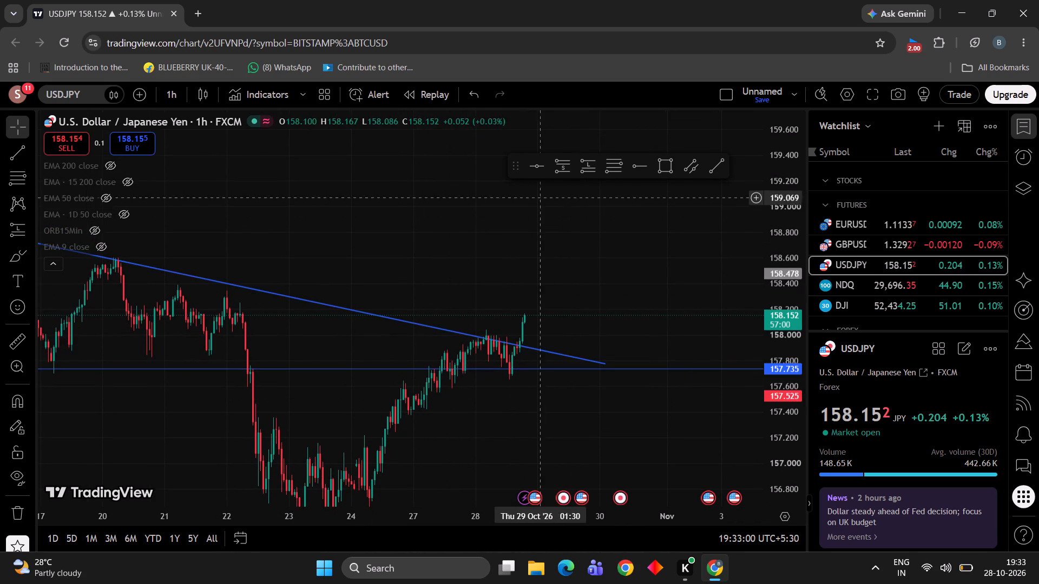
Draw a horizontal line at about 158.584 on the USDJPY chart, at the 20 October swing high.
left_click(534, 168)
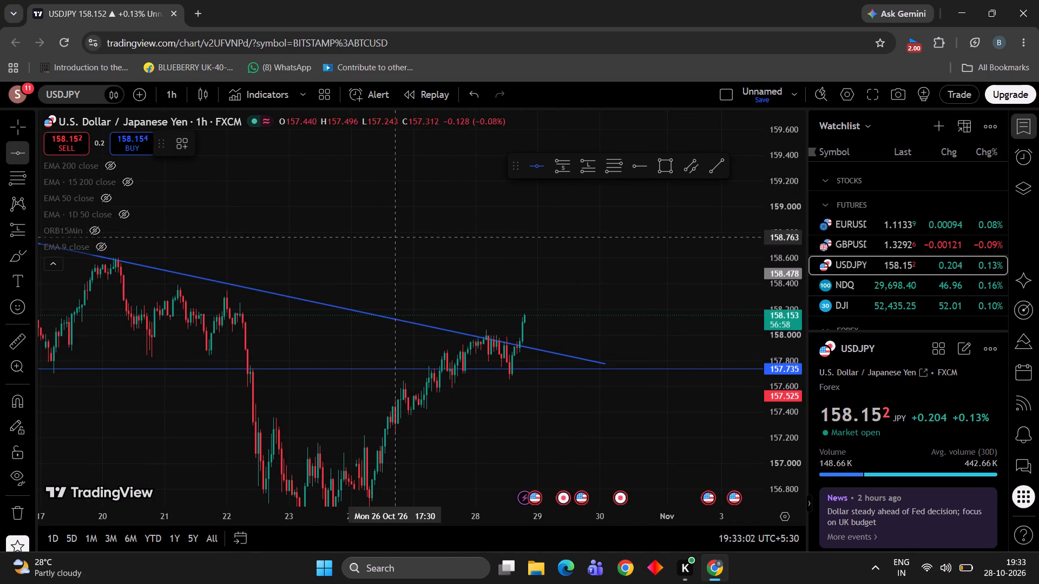
left_click(346, 260)
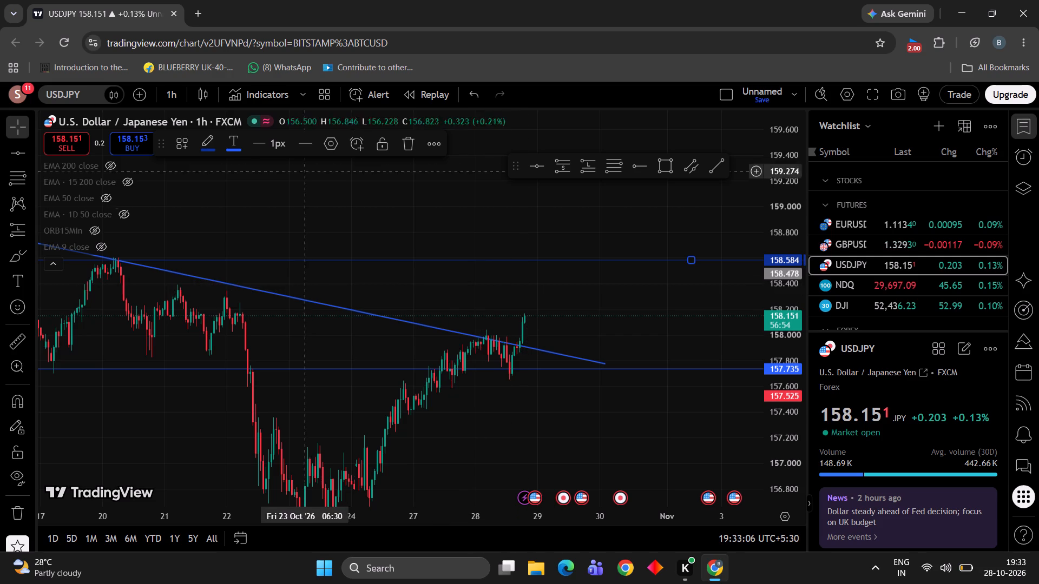
Set the USDJPY chart interval to 15 minutes.
left_click(168, 98)
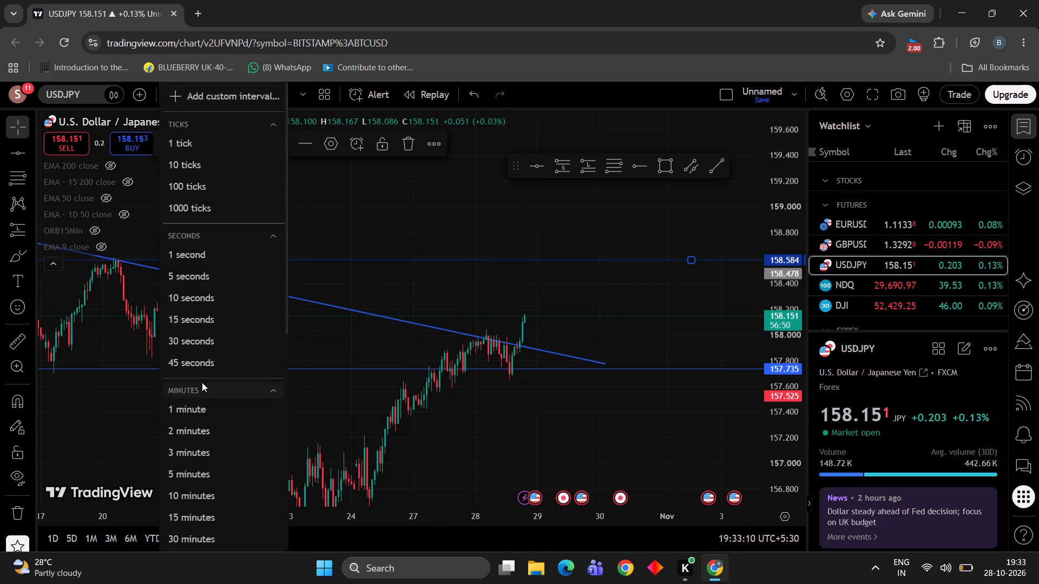
scroll(202, 382, "down", 6)
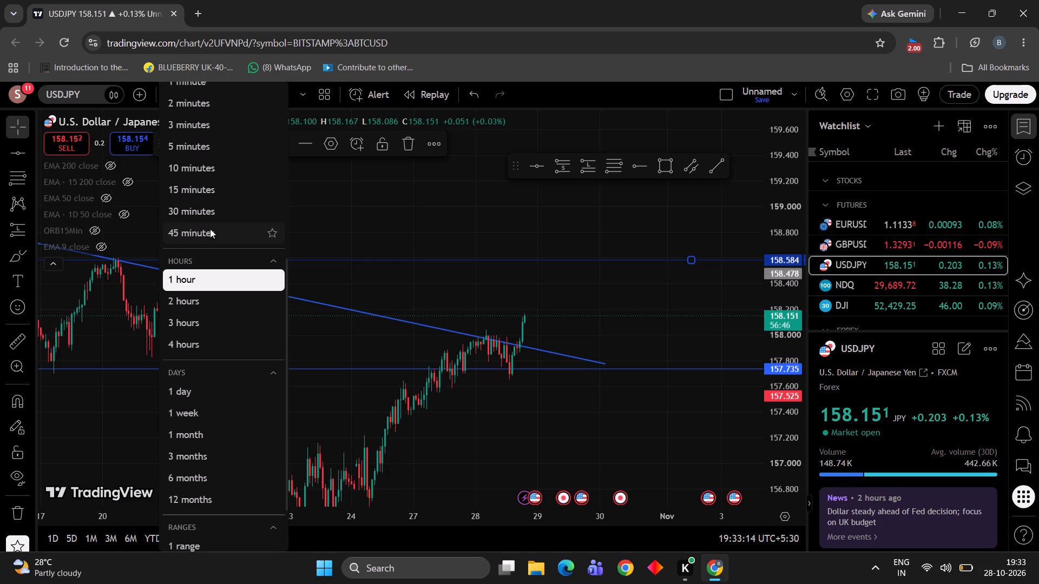
left_click(208, 191)
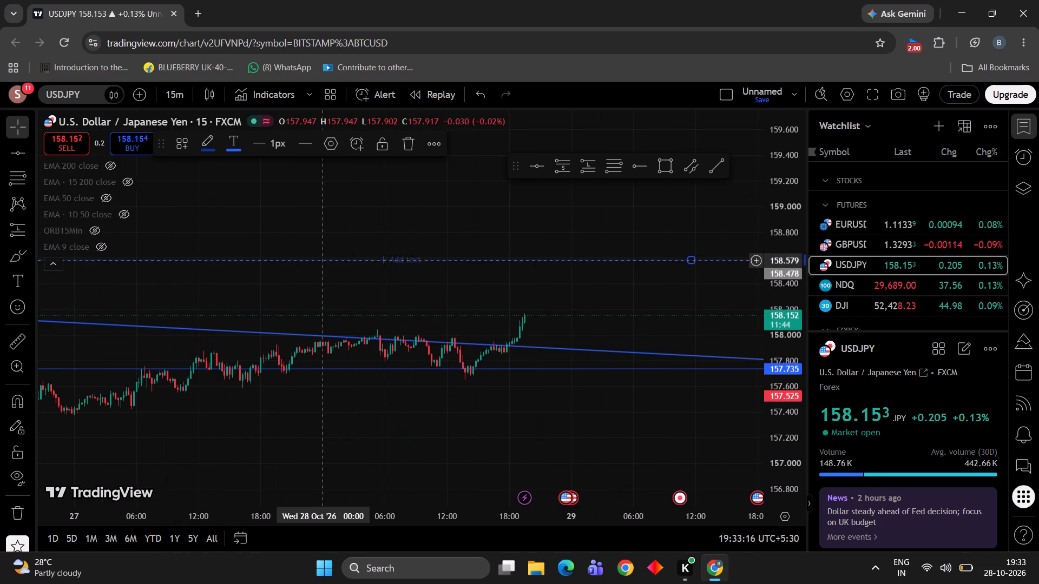
Measure the USDJPY price move from about 157.946, below the latest candle, up to the horizontal line at 158.584.
left_click_drag(452, 280, 353, 334)
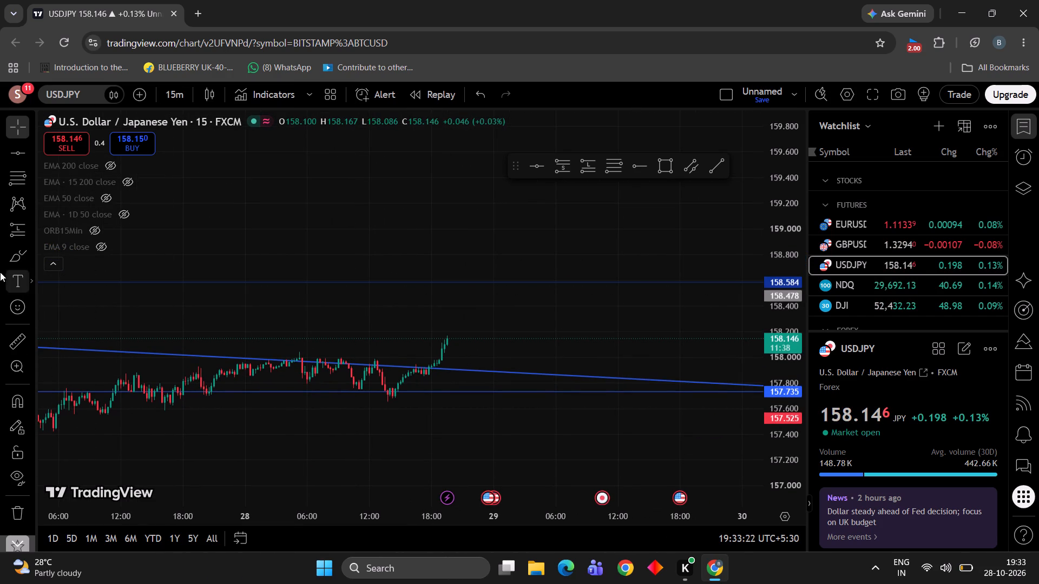
left_click(19, 339)
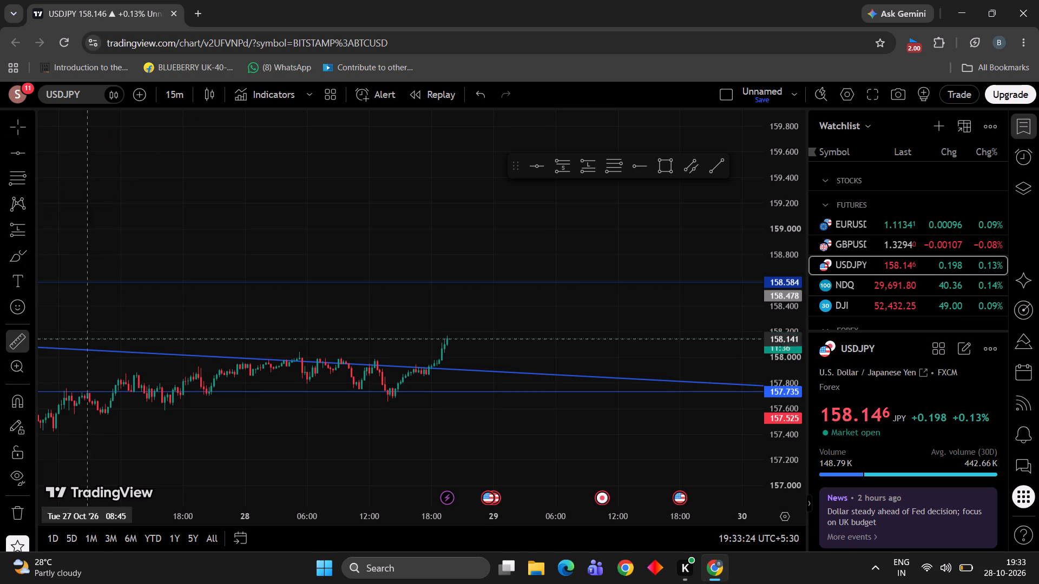
left_click_drag(446, 364, 480, 322)
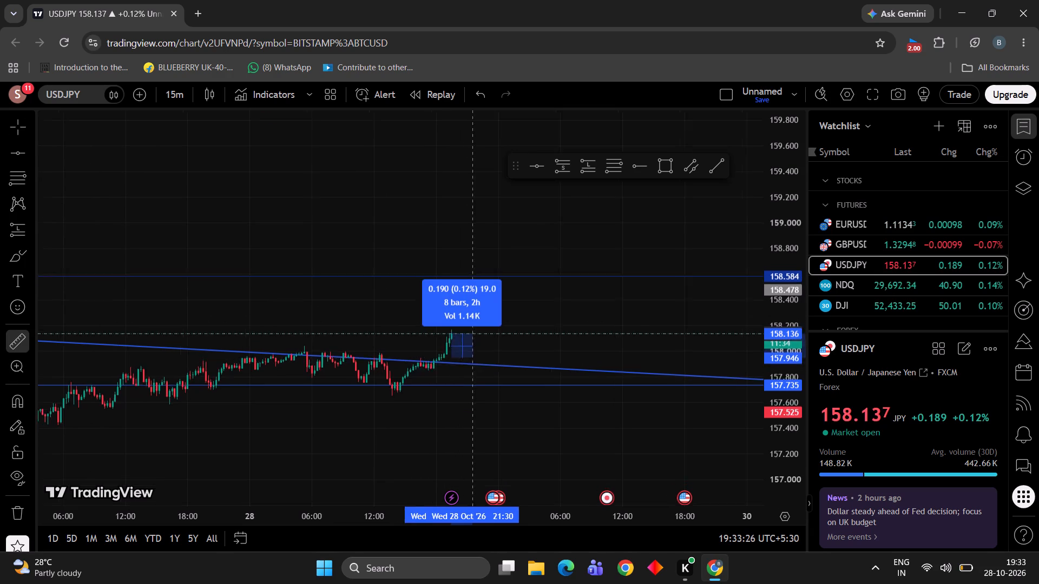
left_click_drag(480, 322, 495, 289)
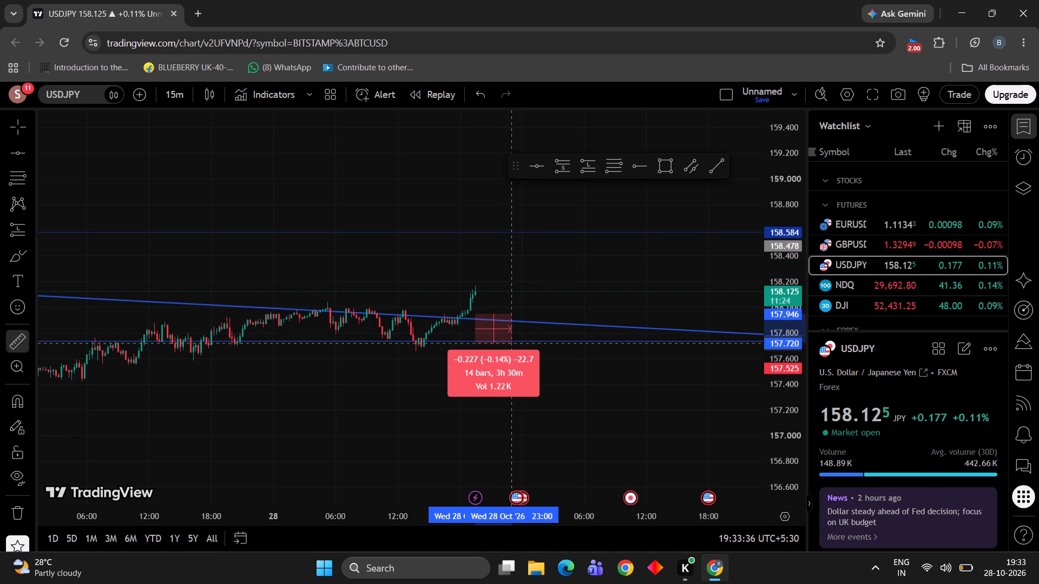
left_click(509, 234)
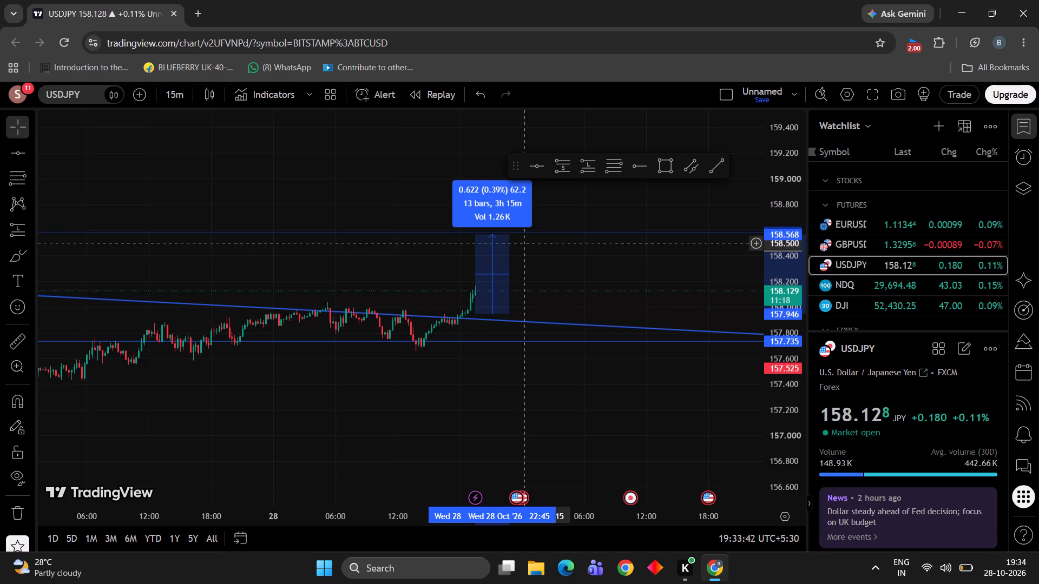
left_click(549, 256)
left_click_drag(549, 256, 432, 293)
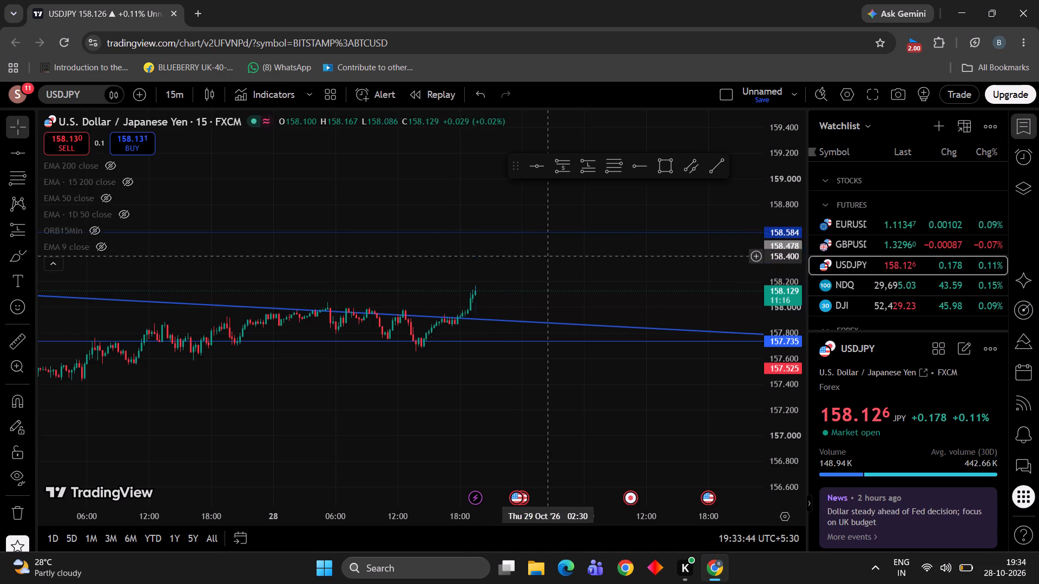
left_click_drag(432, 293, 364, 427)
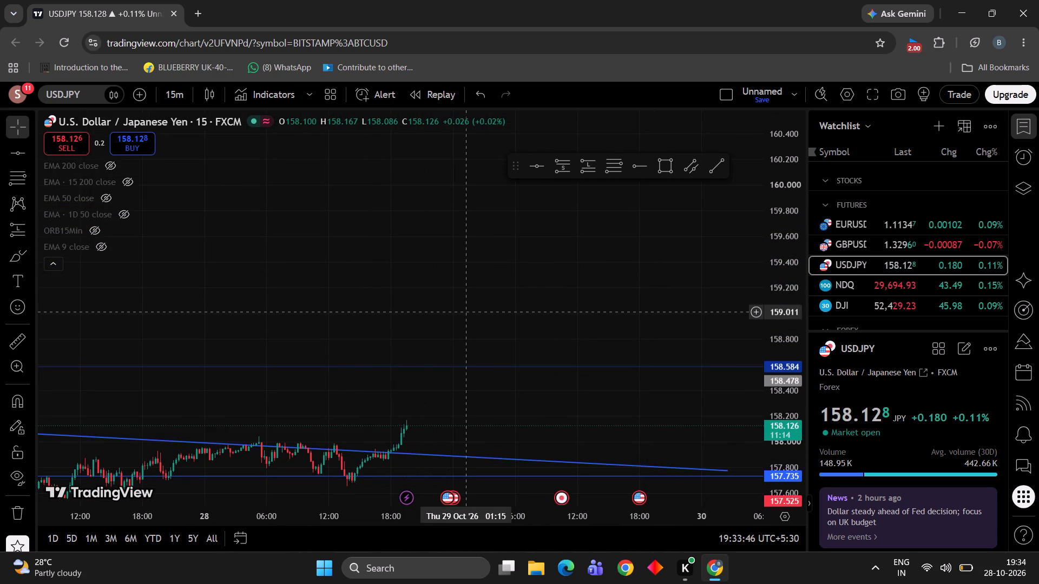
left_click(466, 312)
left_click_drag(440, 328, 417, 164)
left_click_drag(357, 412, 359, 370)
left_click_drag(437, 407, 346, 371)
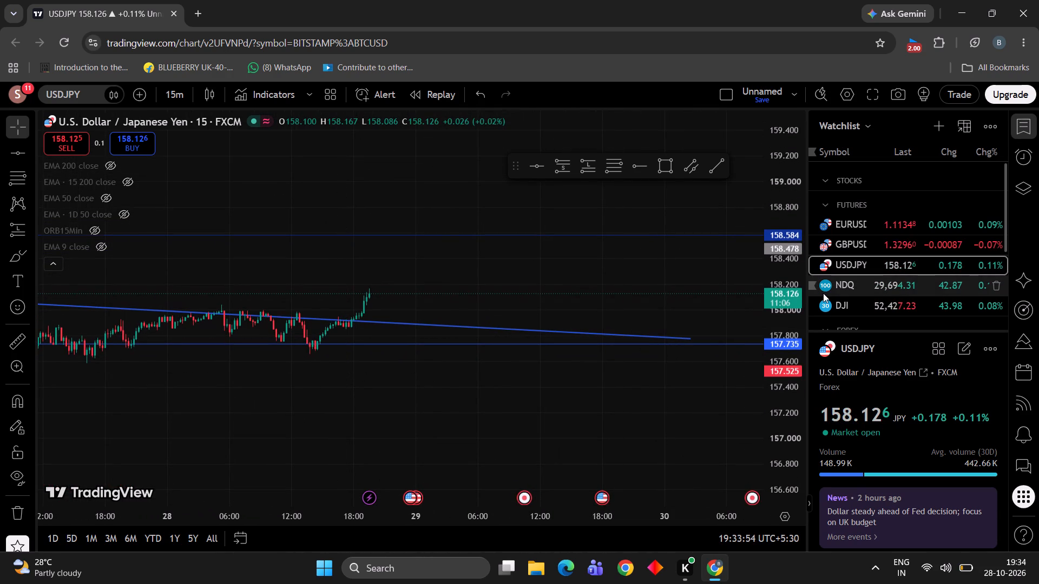
Switch the chart to GOLD from the watchlist.
scroll(823, 293, "down", 3)
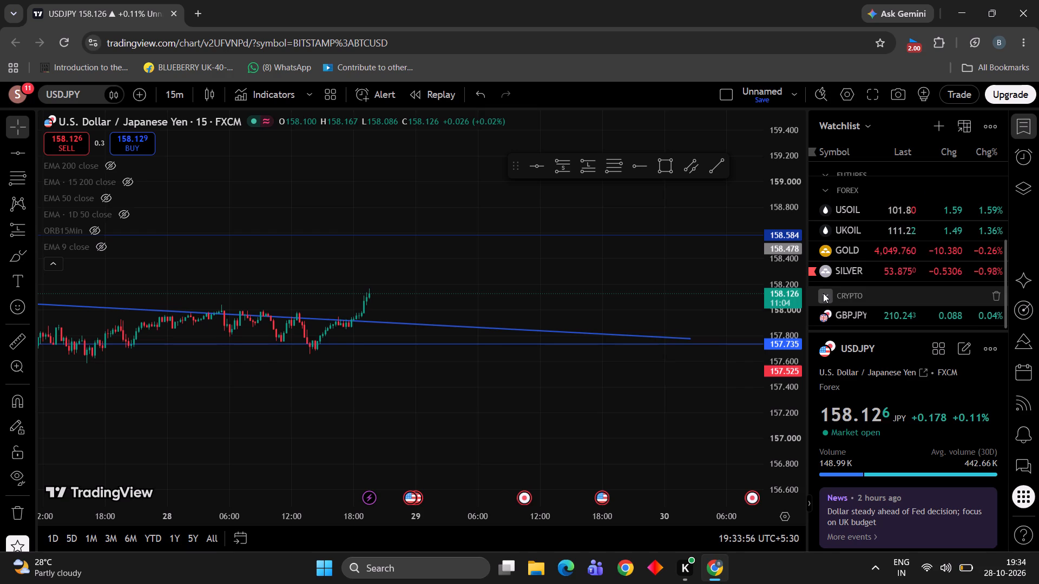
left_click(826, 259)
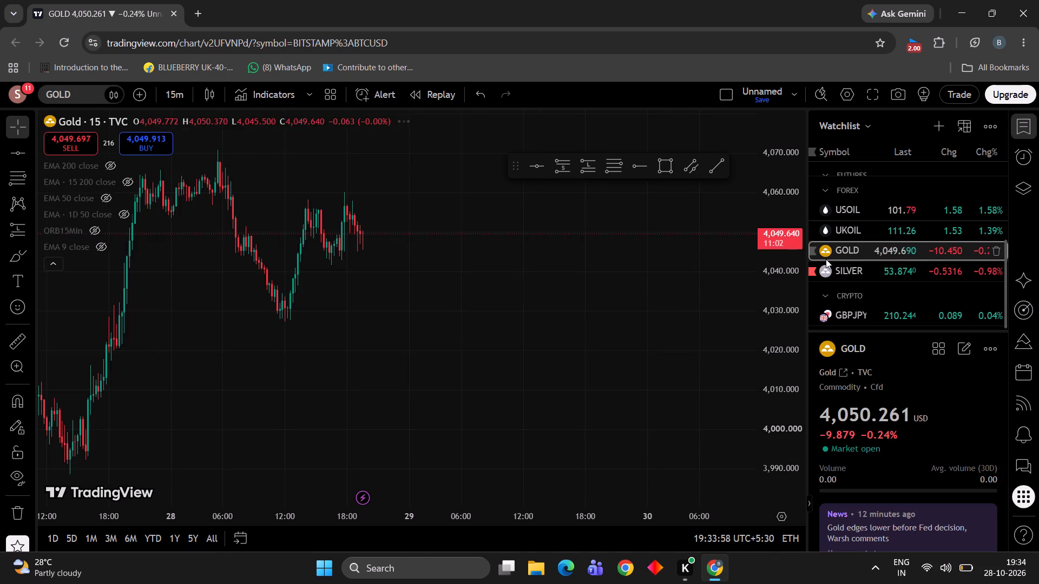
left_click_drag(400, 343, 516, 486)
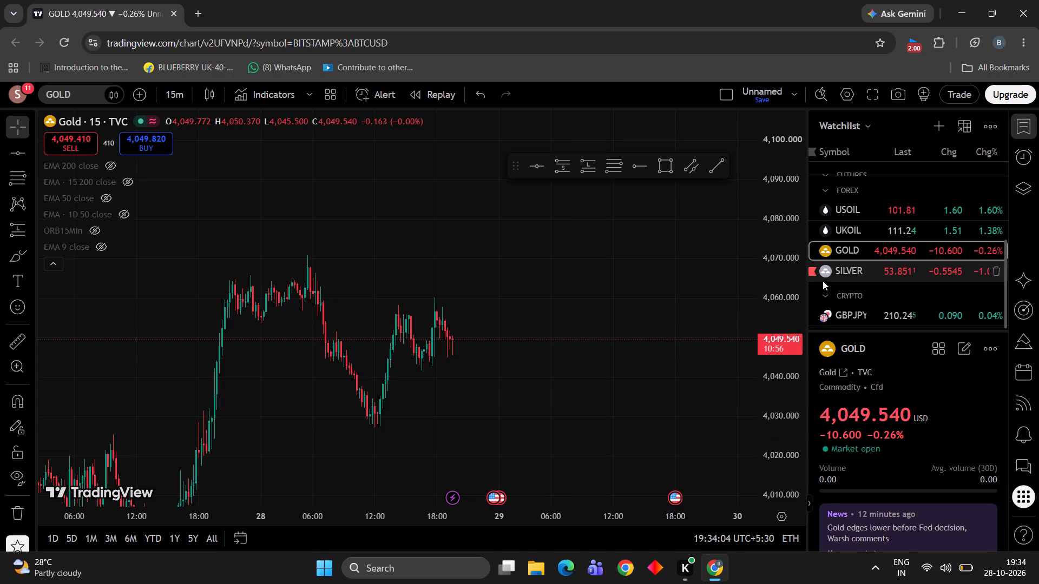
Show the SILVER chart from the watchlist.
left_click(832, 269)
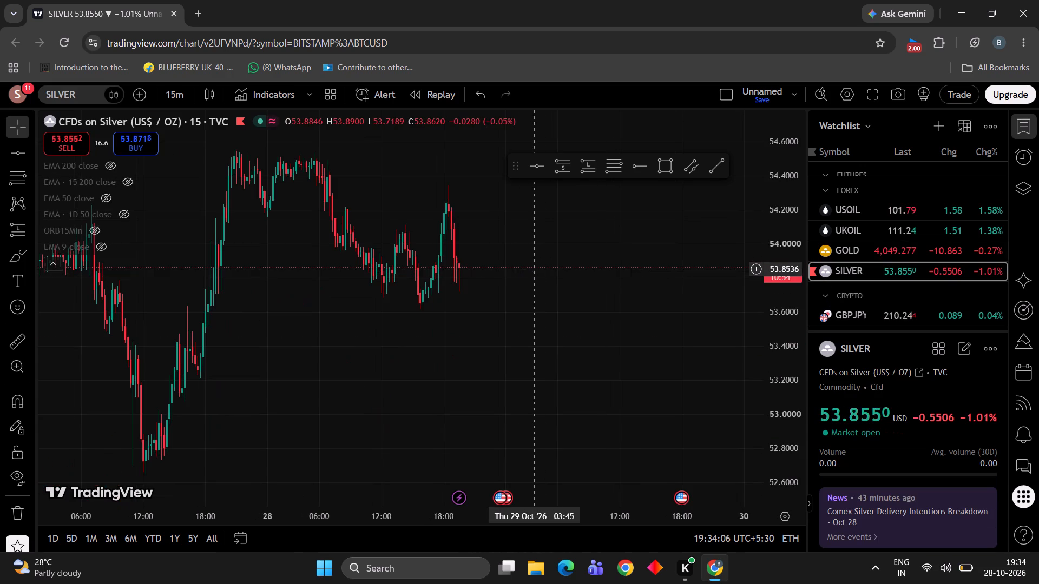
Return the chart to GOLD and examine its 15-minute price action over 27 and 28 October.
left_click(851, 256)
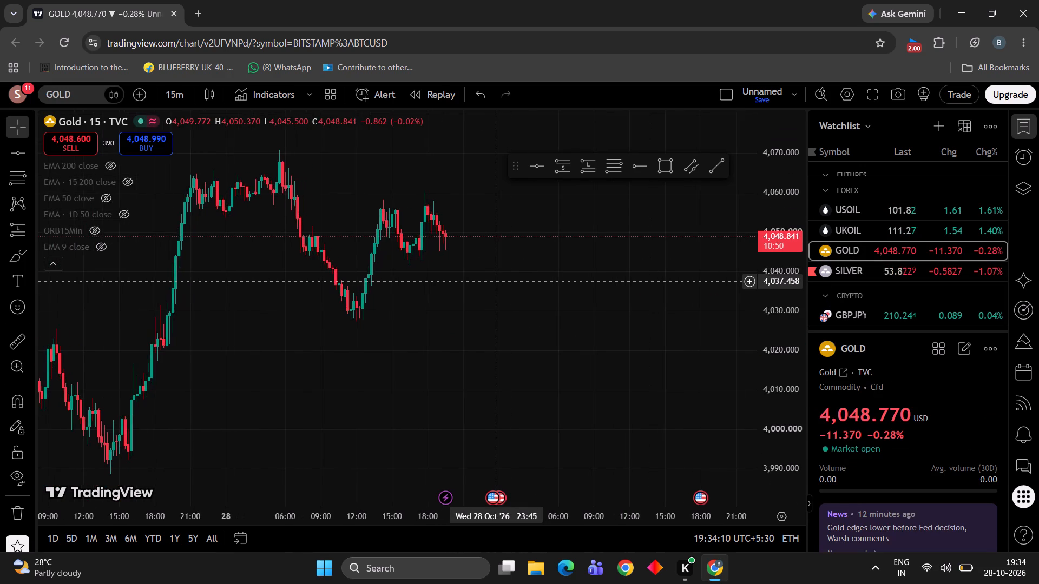
scroll(496, 282, "left", 3)
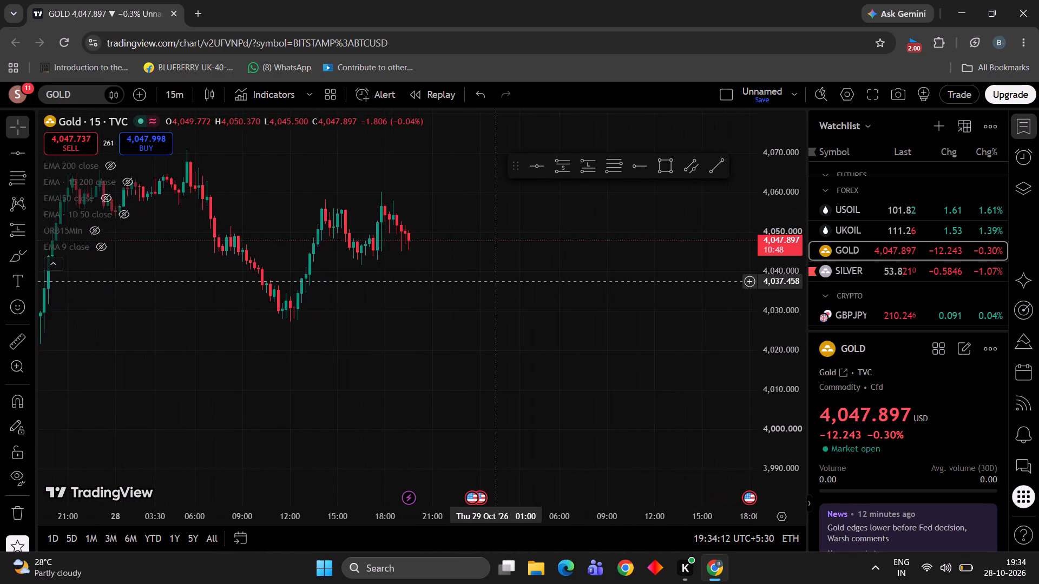
left_click_drag(387, 263, 488, 330)
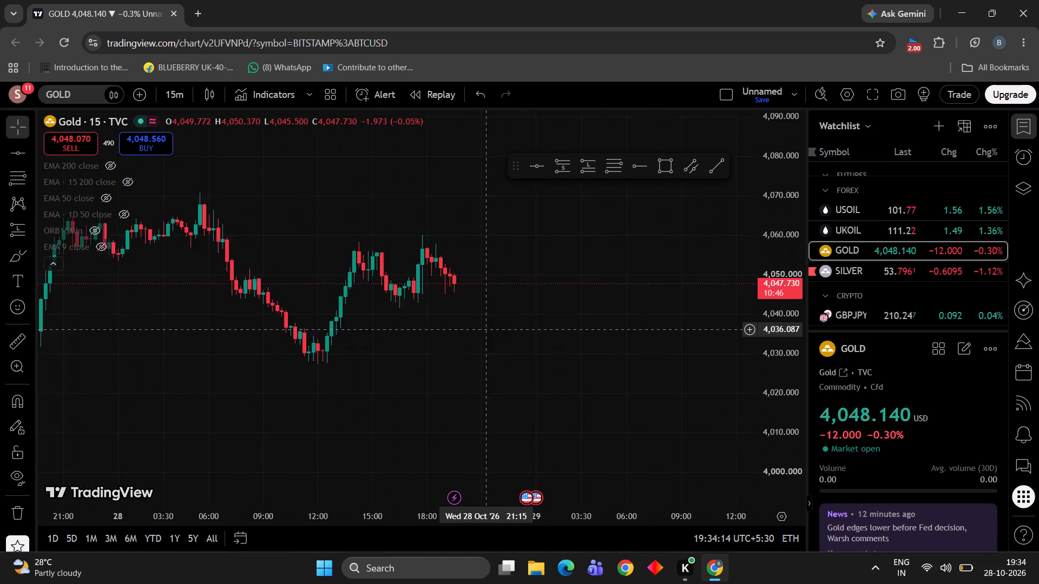
left_click_drag(488, 330, 507, 352)
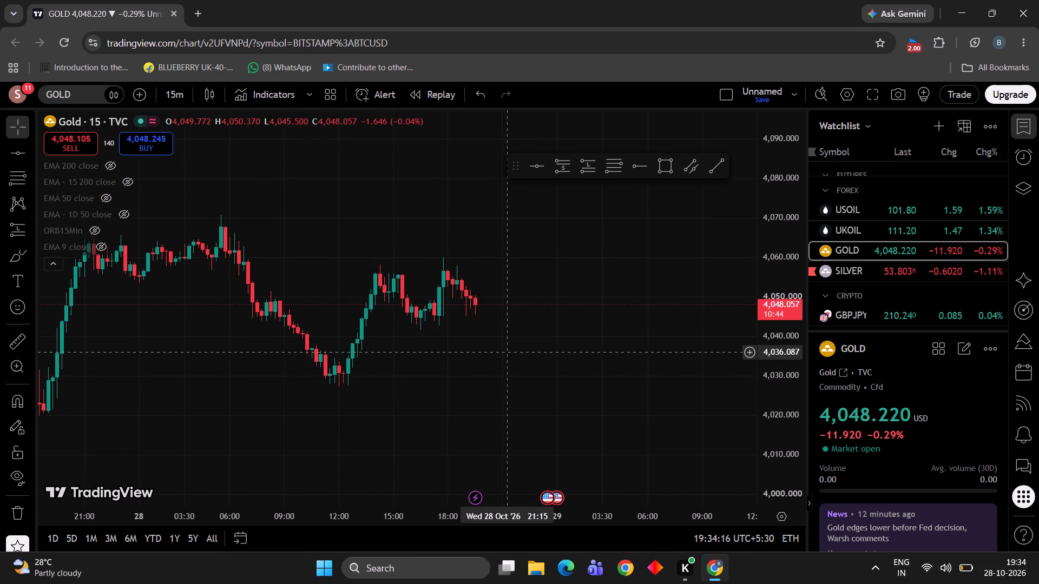
left_click_drag(507, 352, 527, 342)
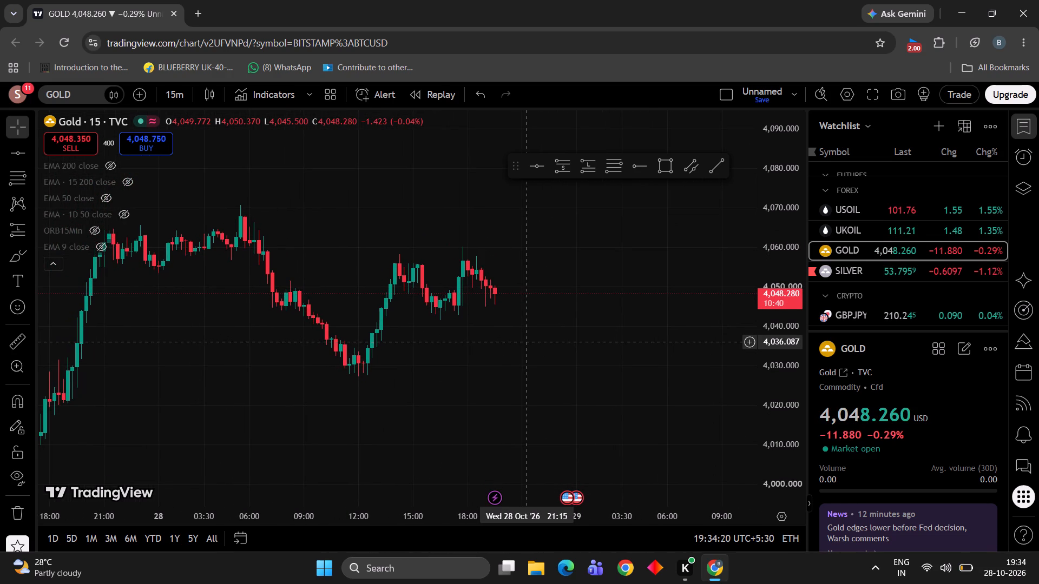
scroll(469, 409, "down", 1)
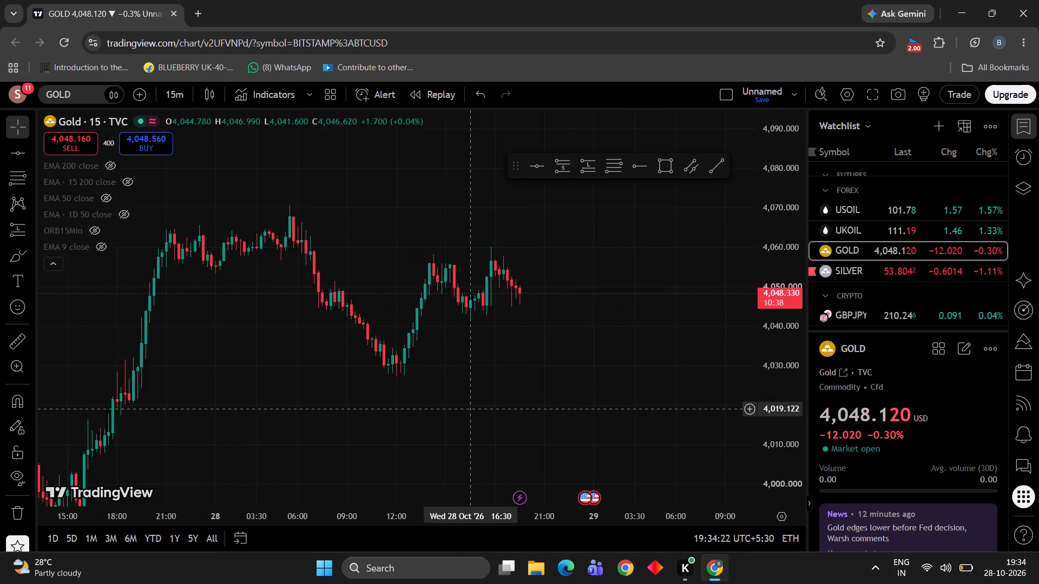
scroll(469, 409, "down", 1)
right_click(455, 375)
scroll(455, 375, "down", 1)
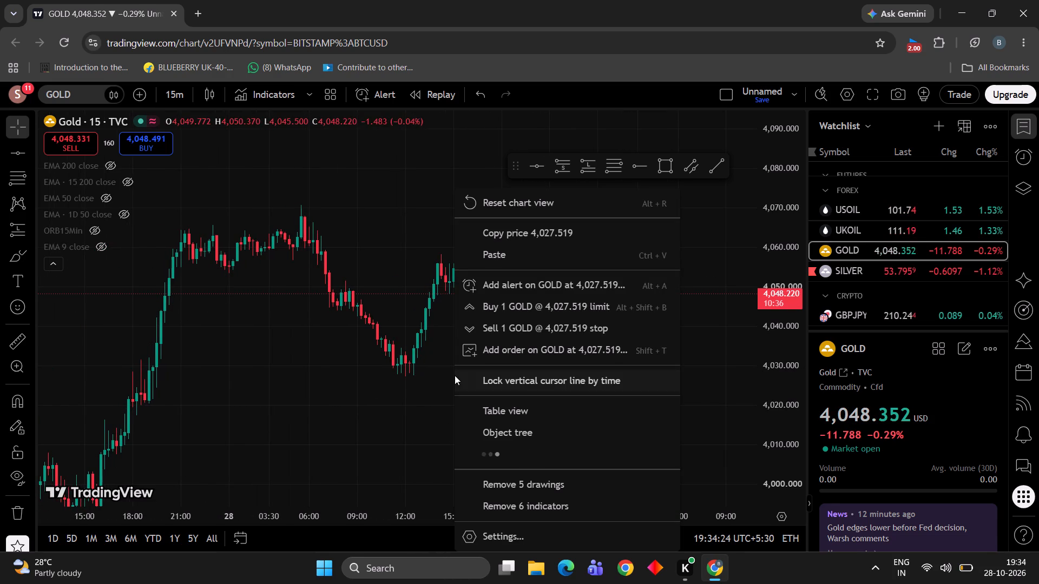
left_click(390, 400)
scroll(781, 269, "down", 1)
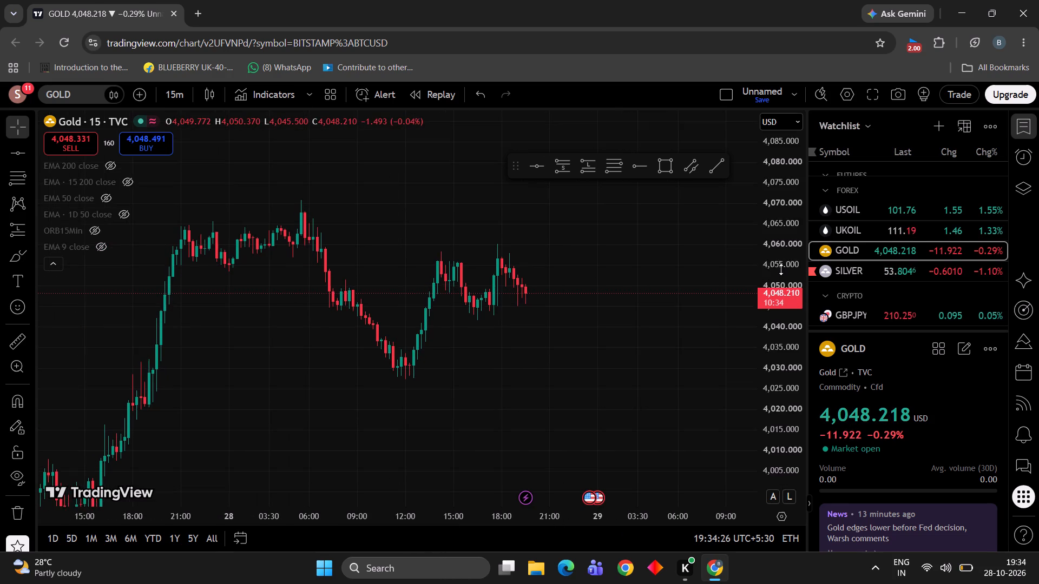
scroll(781, 269, "down", 3)
scroll(781, 269, "up", 2)
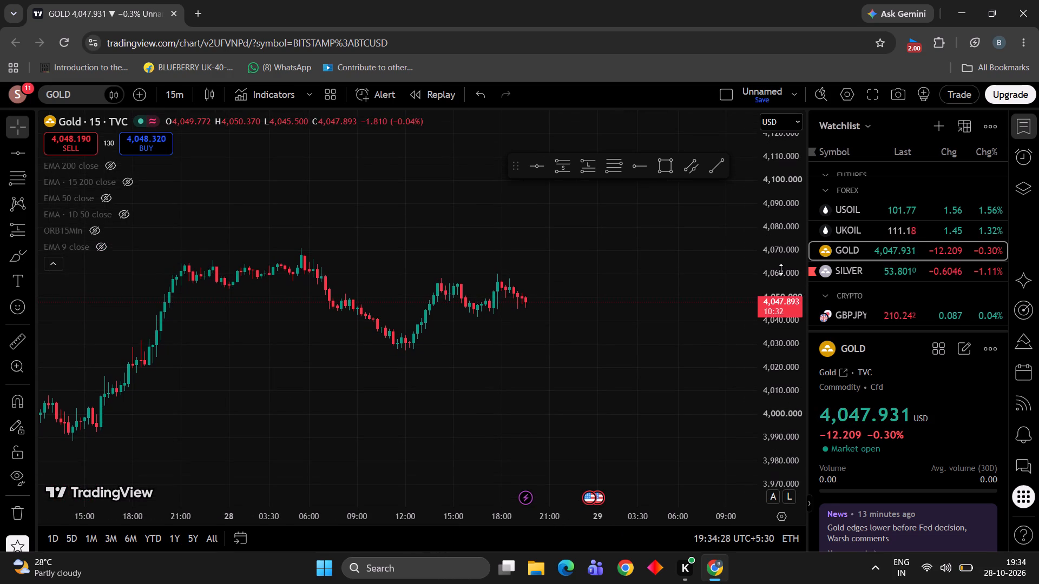
left_click_drag(442, 356, 529, 373)
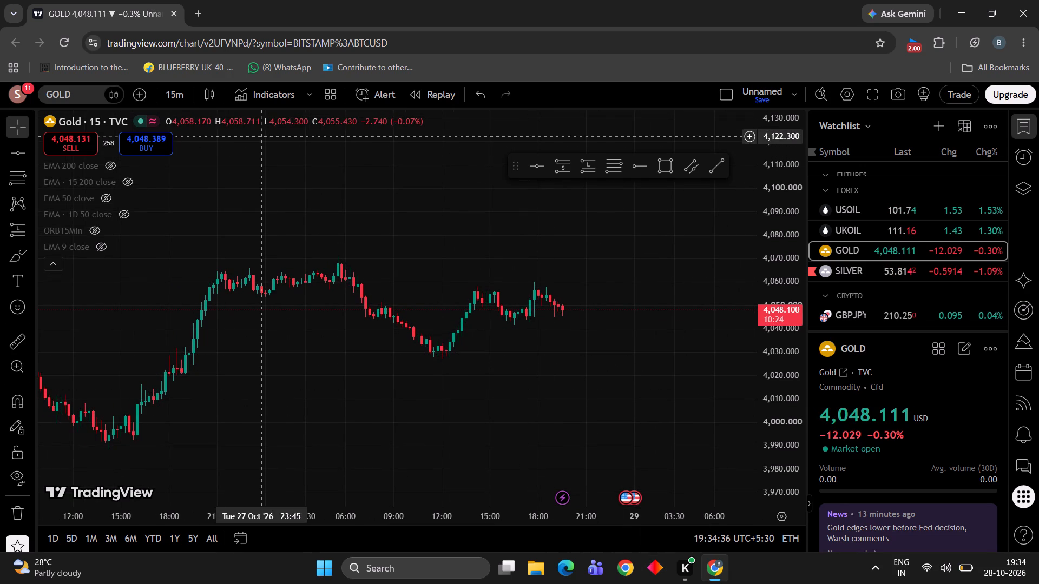
Set the GOLD chart interval to 5 minutes.
left_click(179, 98)
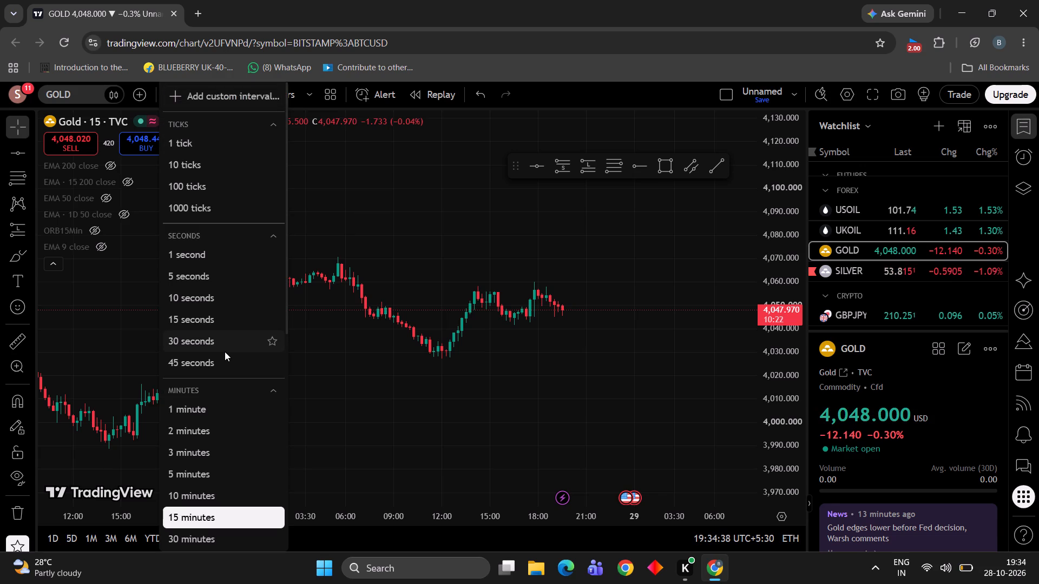
left_click(435, 443)
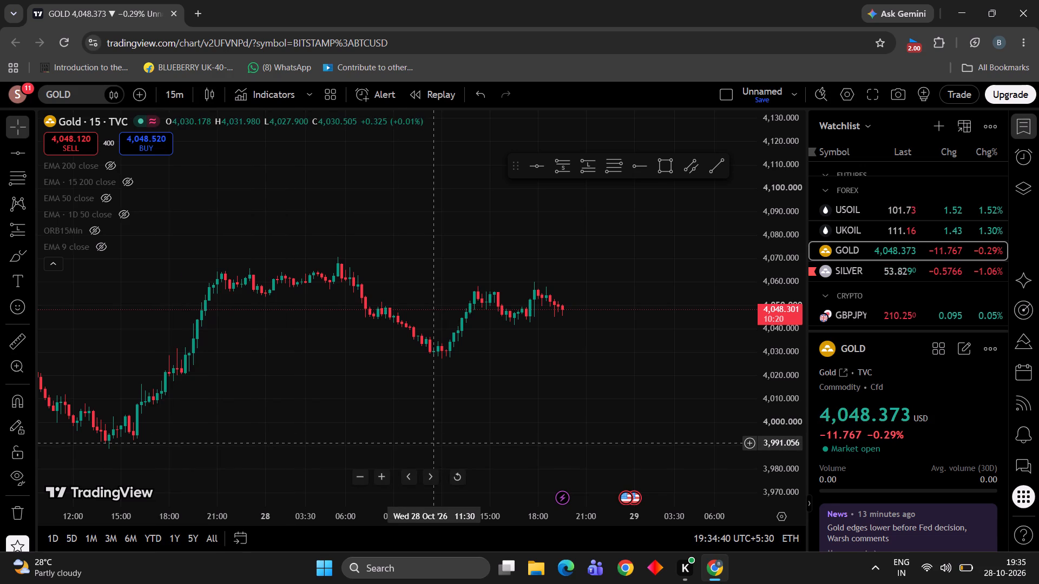
key("alt+5")
key("alt+Return")
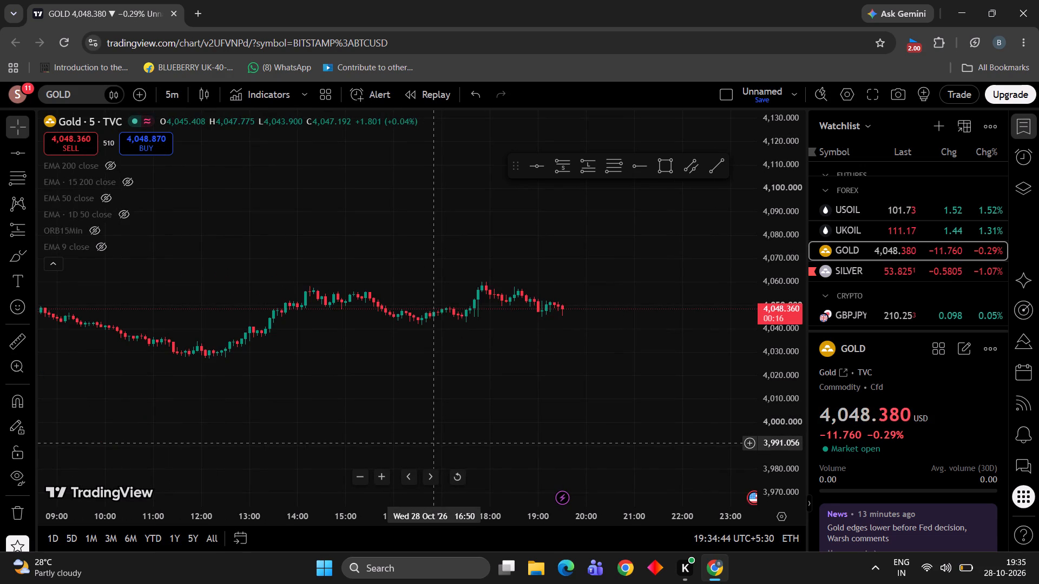
Draw a rectangle zone below the recent GOLD swing lows, from about 4,042.303 to 4,041.071, spanning 13:40 to 22:05 on 28 October.
key("alt+r")
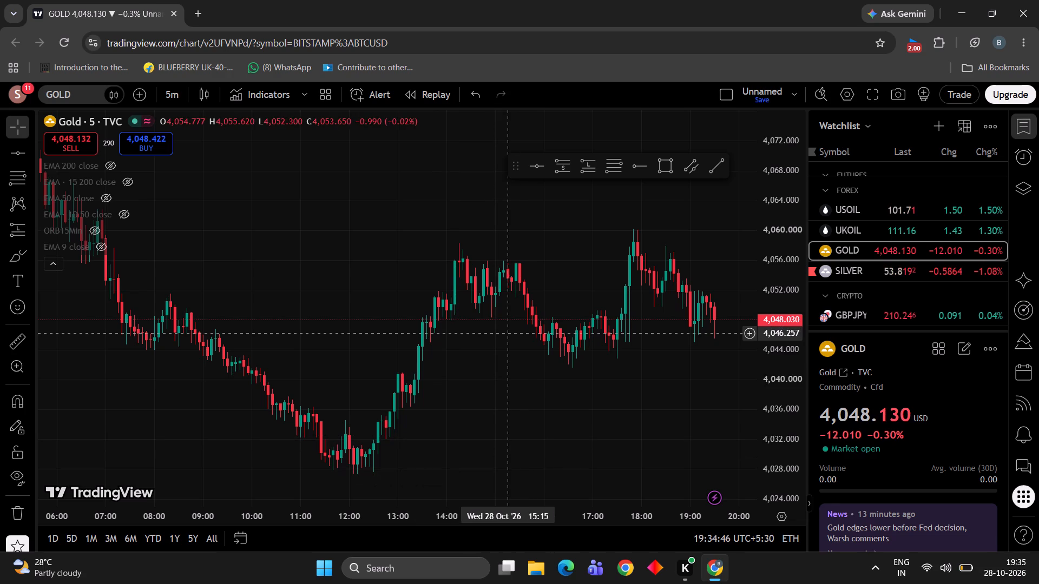
left_click(507, 333)
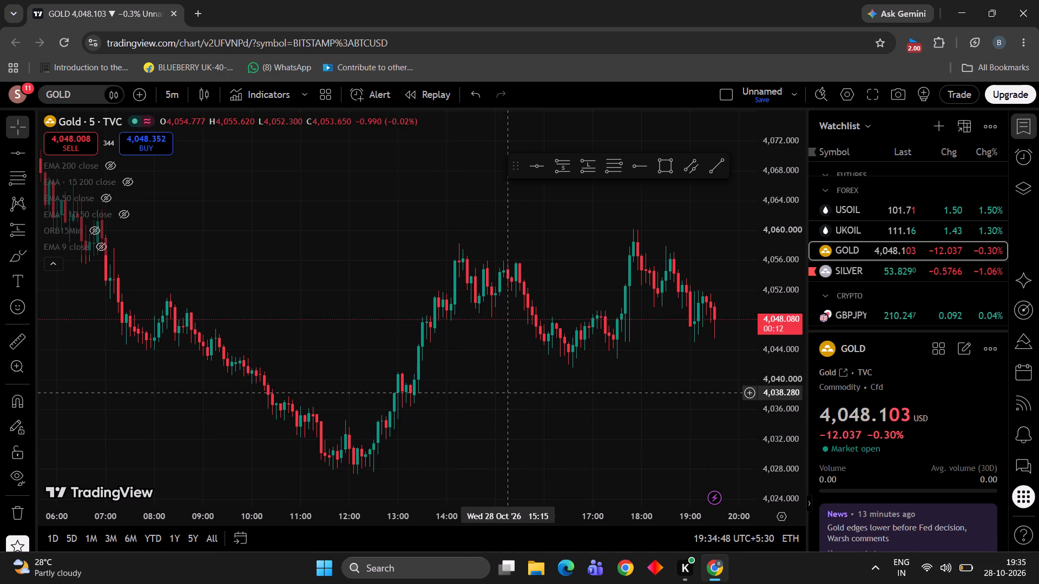
left_click_drag(507, 392, 223, 297)
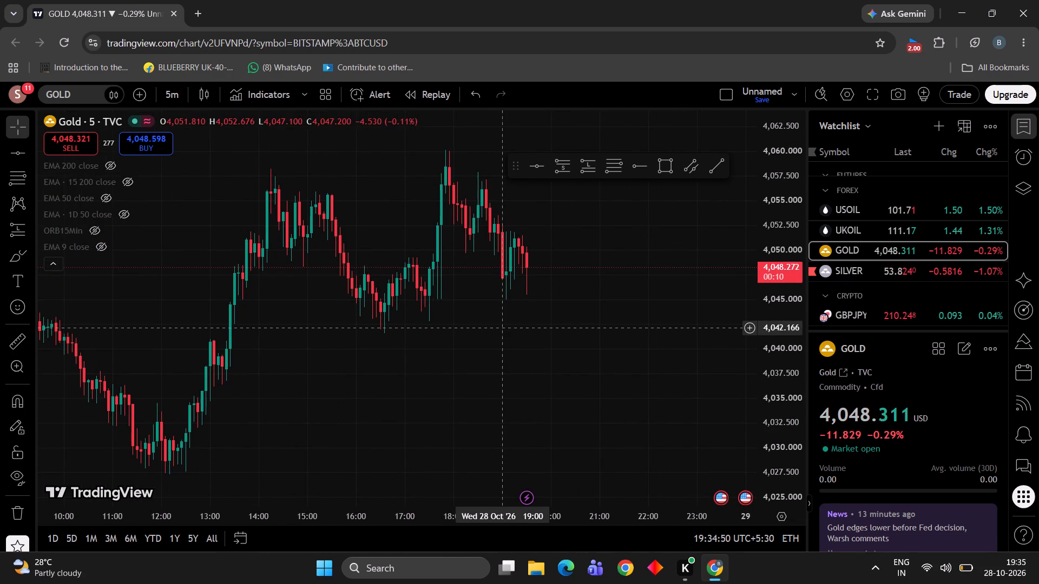
left_click(503, 328)
left_click_drag(503, 328, 381, 317)
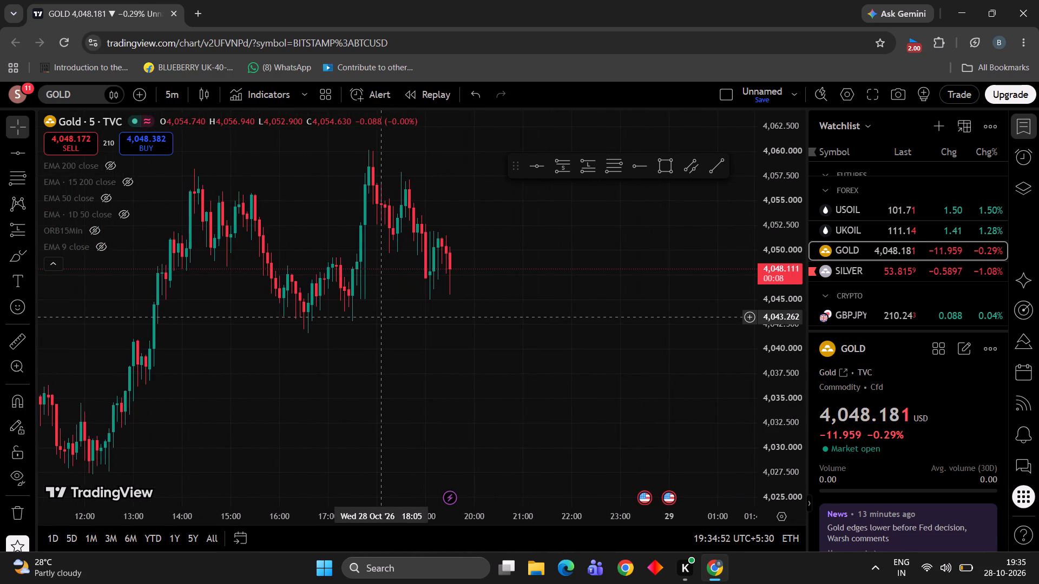
left_click_drag(381, 317, 432, 320)
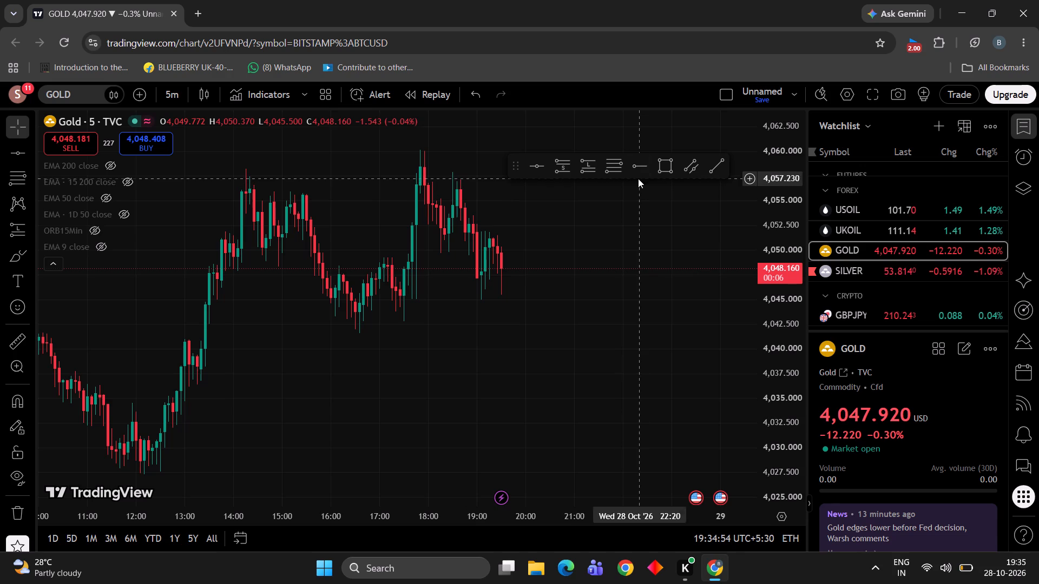
left_click(665, 168)
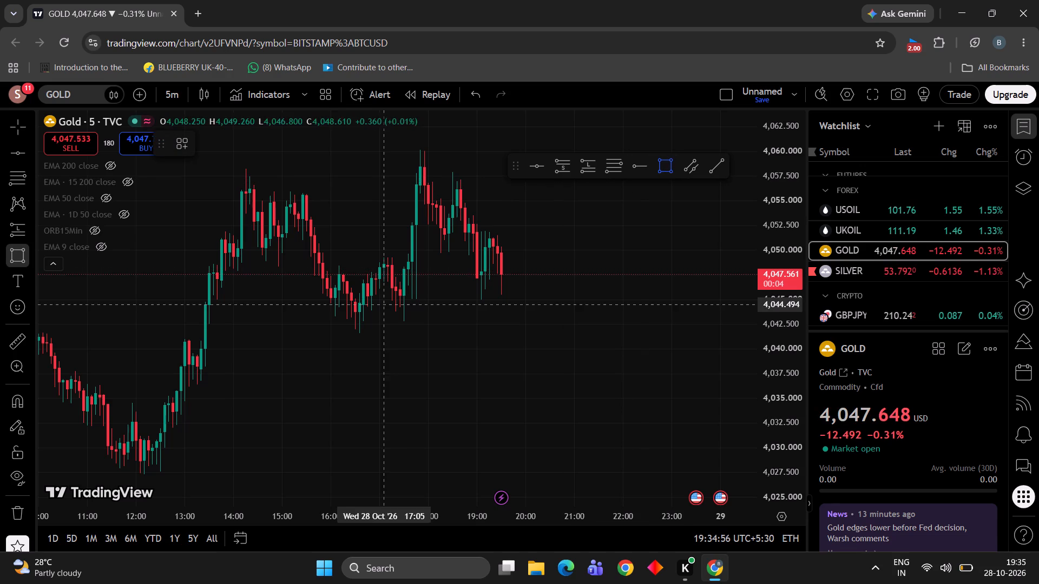
left_click_drag(216, 326, 402, 333)
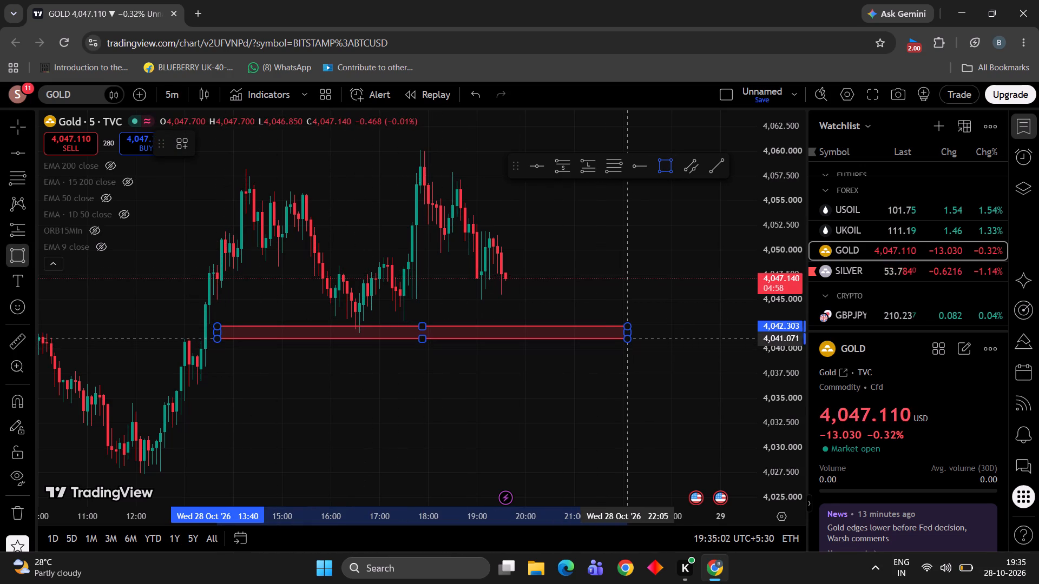
left_click(628, 338)
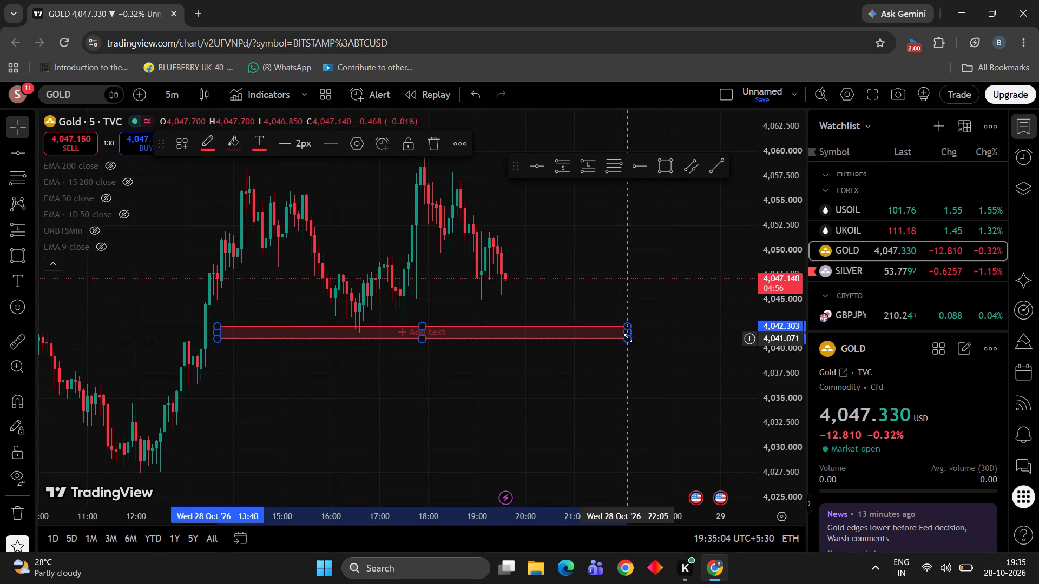
Shorten the GOLD rectangle zone by moving its later end back to about 20:40.
left_click_drag(628, 333, 615, 335)
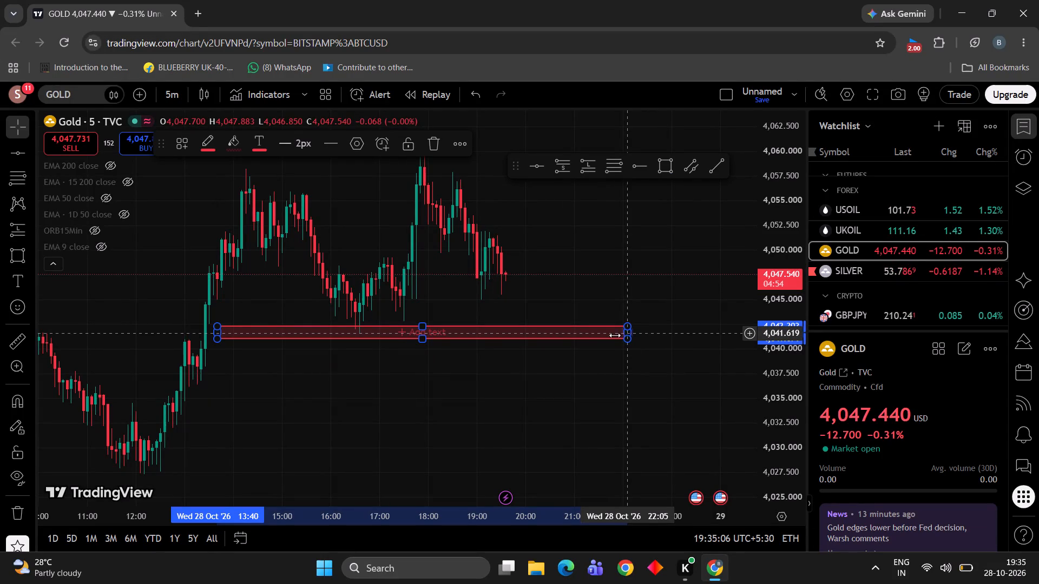
left_click_drag(615, 335, 557, 339)
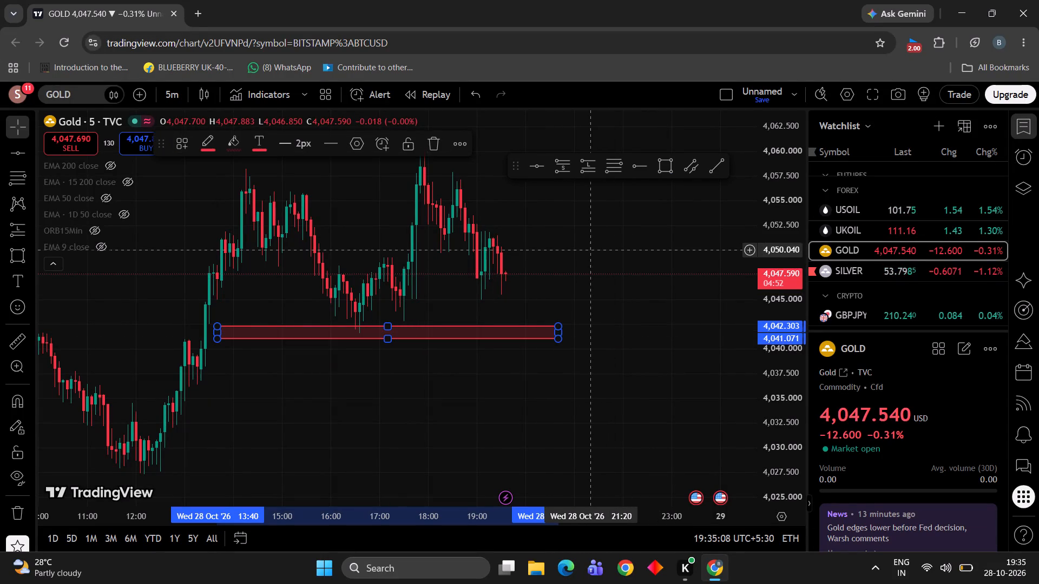
Examine GOLD's 5-minute price action around the rectangle zone and the swing highs above it.
left_click(590, 250)
left_click_drag(590, 250, 629, 323)
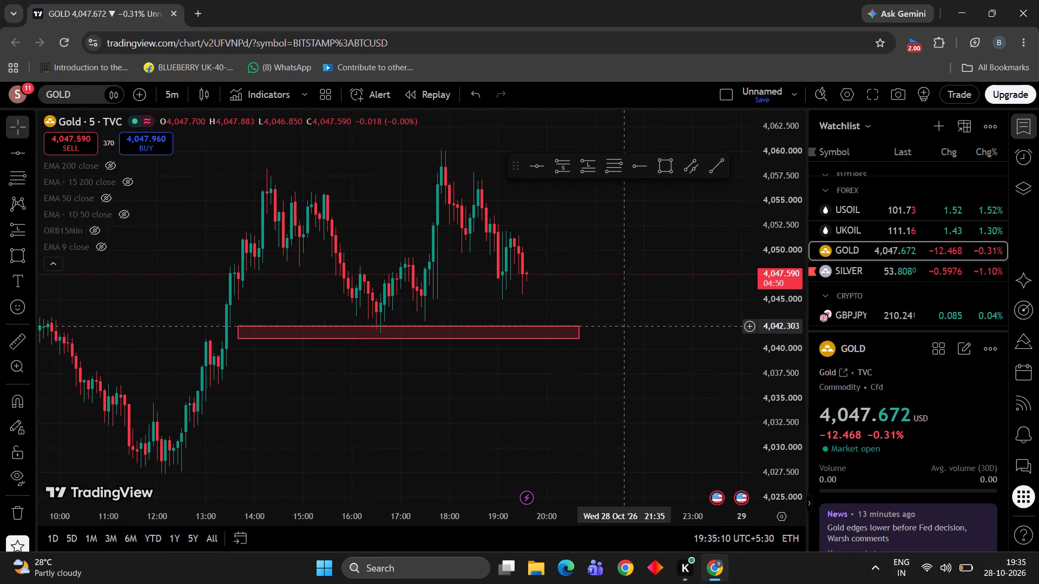
left_click_drag(629, 323, 471, 288)
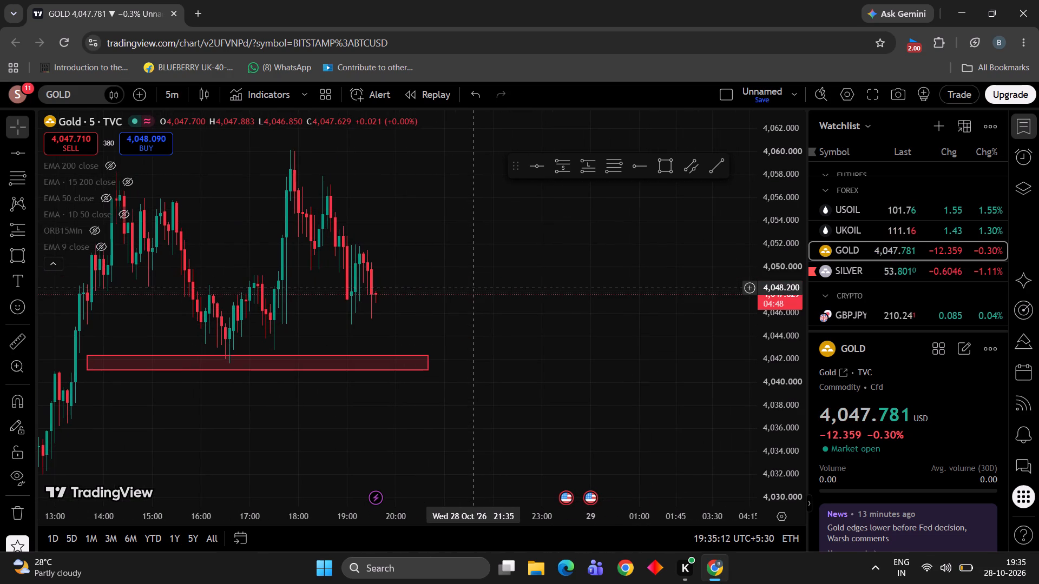
left_click(484, 240)
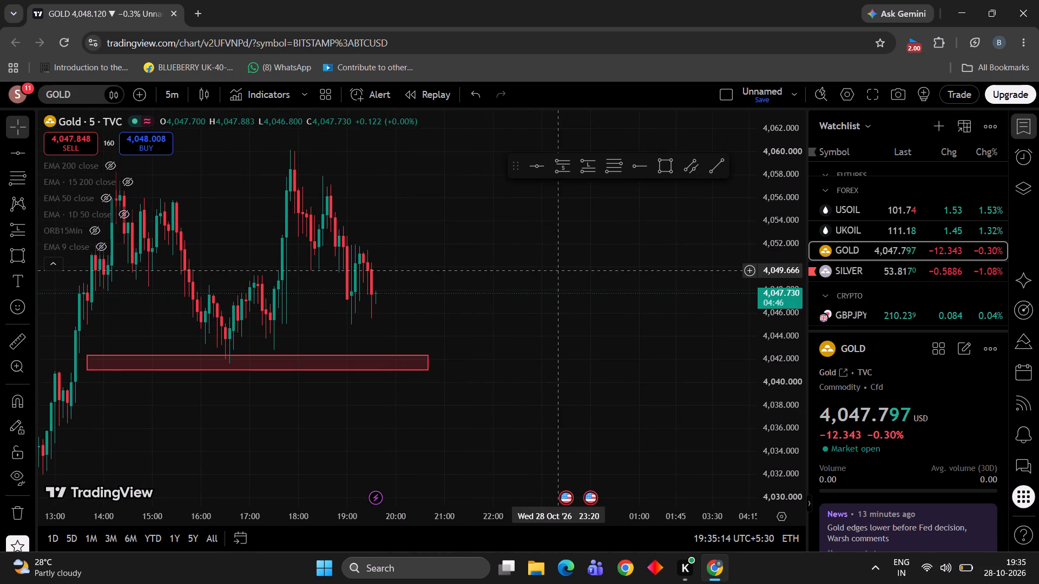
left_click_drag(560, 270, 729, 352)
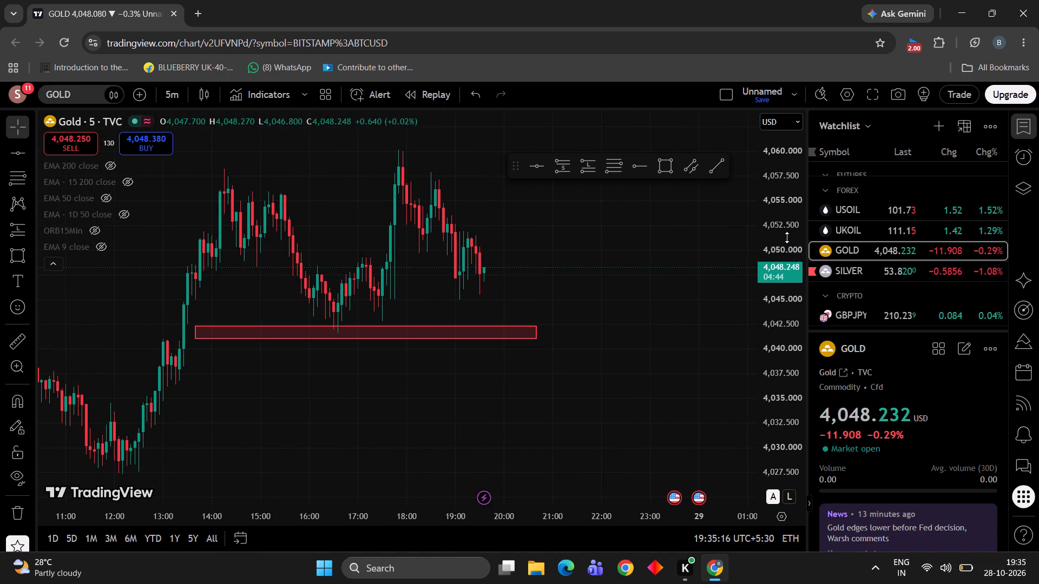
scroll(787, 237, "down", 6)
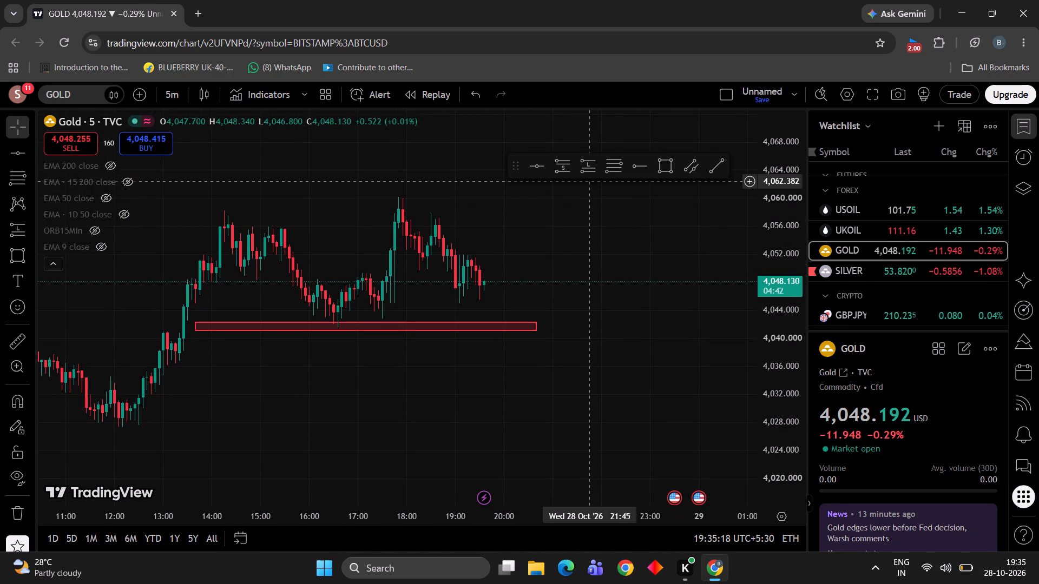
left_click_drag(462, 189, 521, 354)
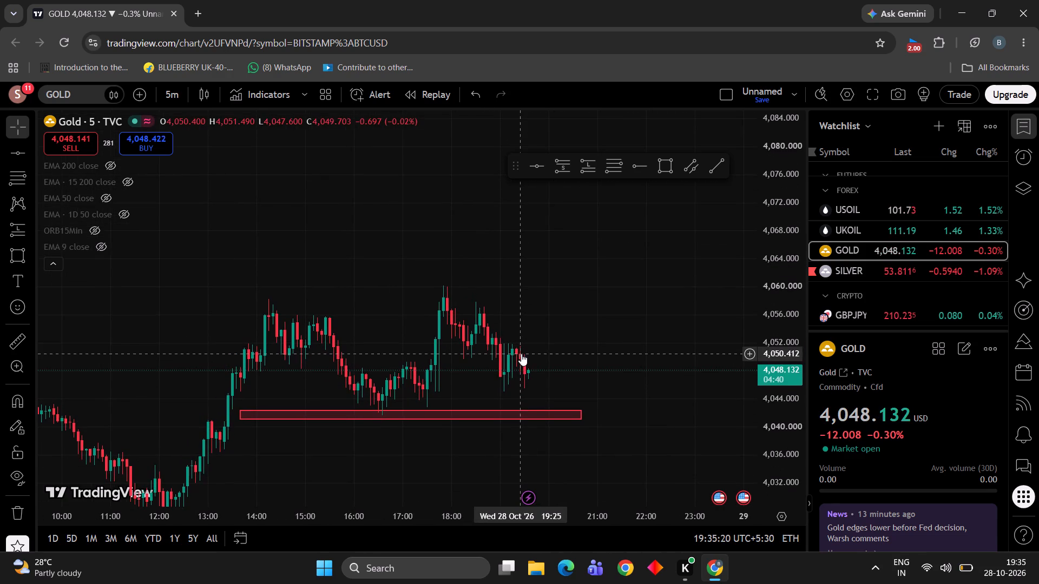
Switch the GOLD chart to the 15-minute interval and examine price relative to the rectangle zone.
type("15")
key("Return")
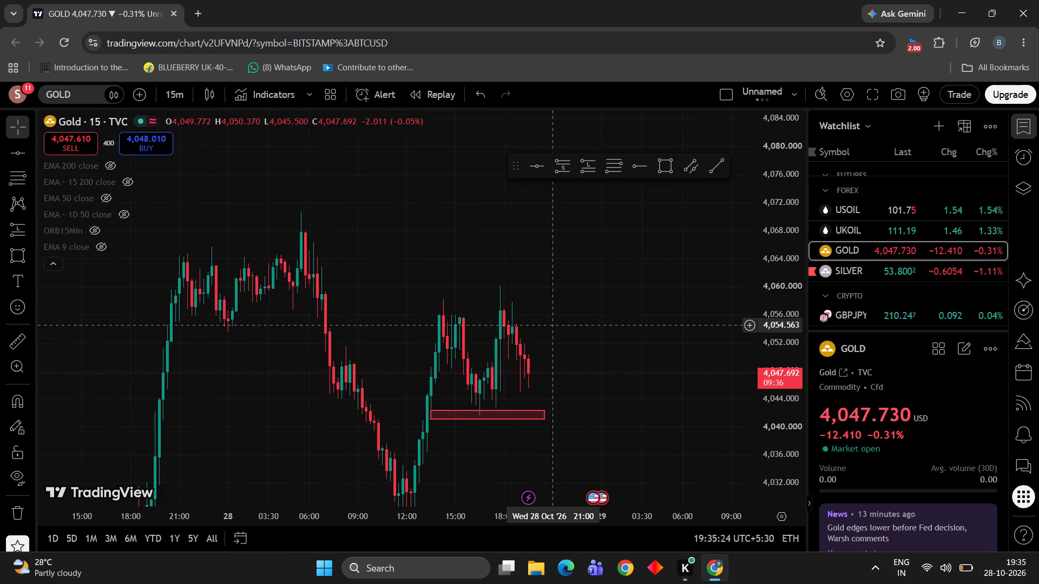
left_click_drag(562, 366, 610, 291)
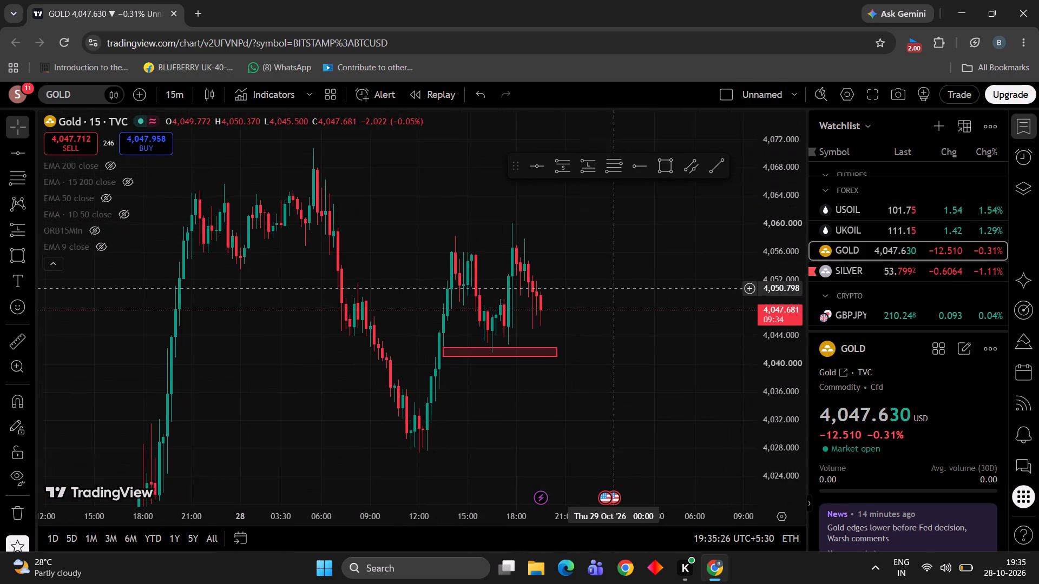
left_click_drag(610, 291, 609, 293)
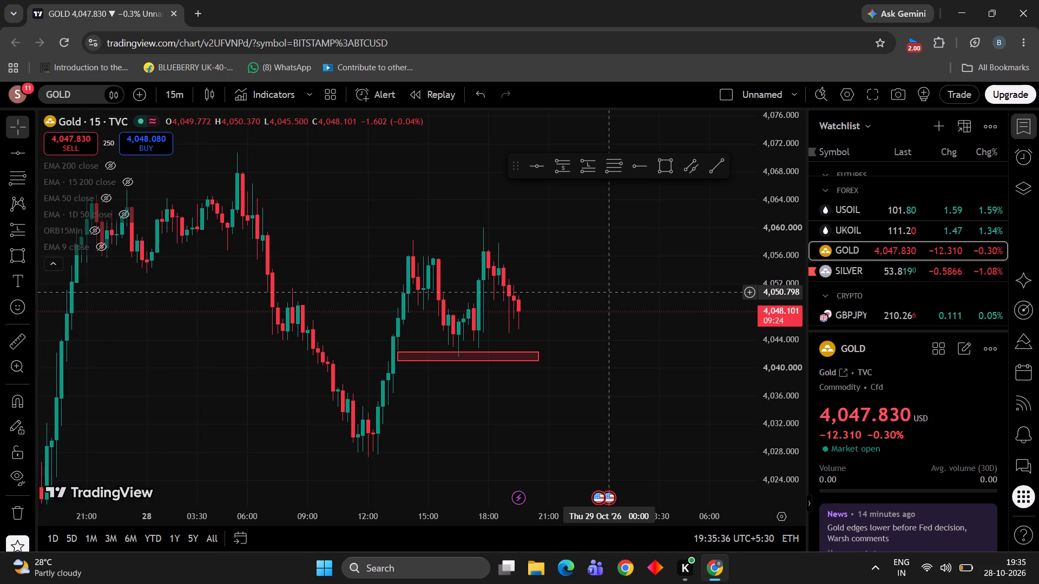
left_click_drag(574, 264, 561, 262)
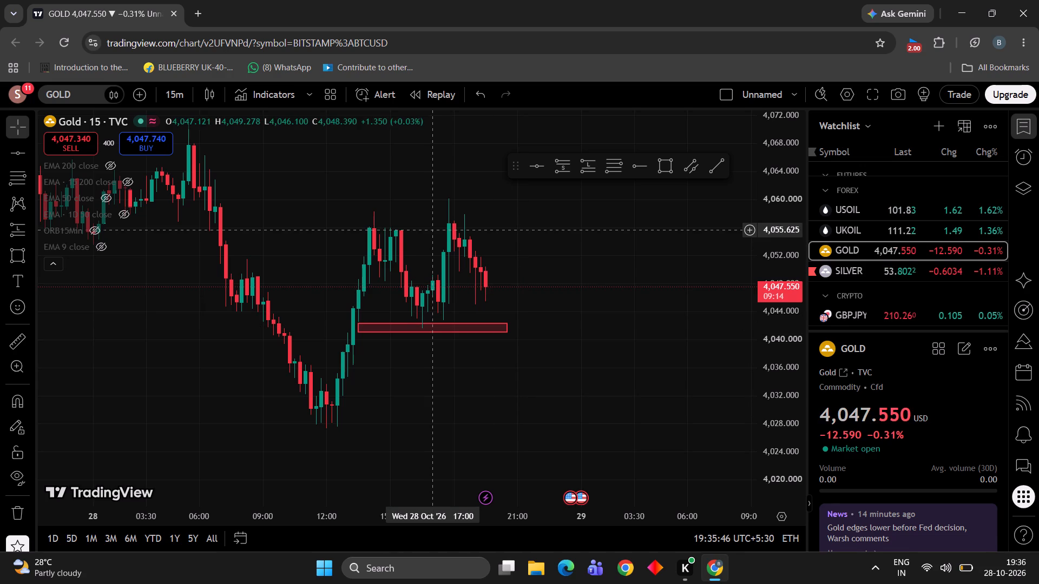
Set the GOLD chart interval back to 5 minutes, leaving the symbol unchanged.
key("4")
key("BackSpace")
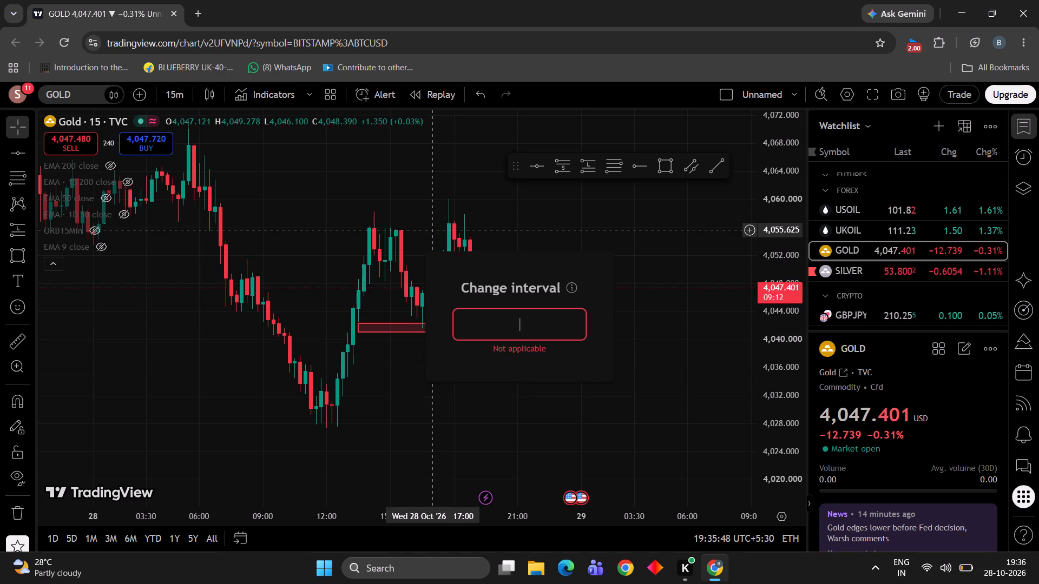
key("5")
key("Return")
key("0")
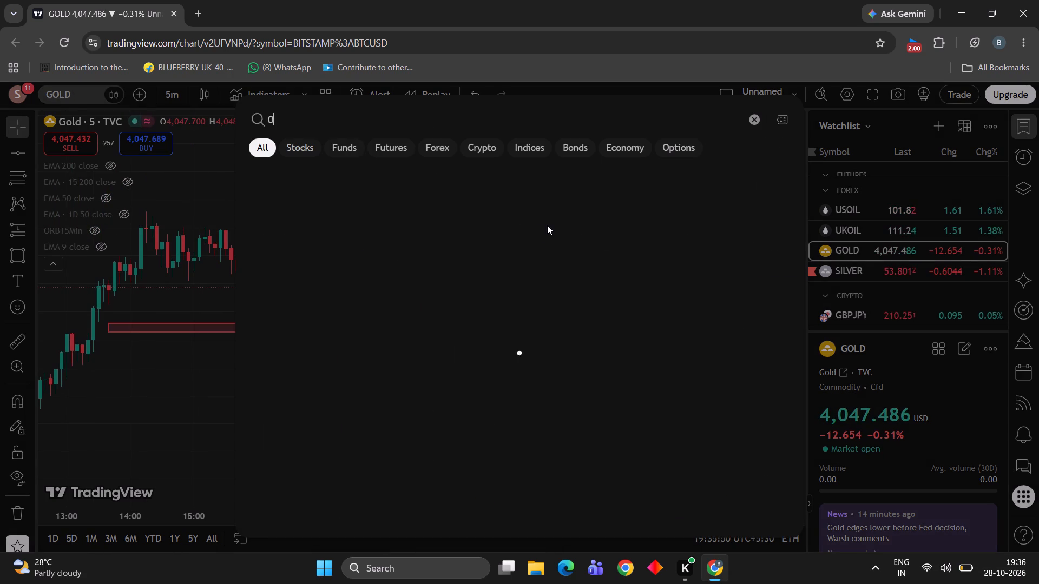
left_click(757, 114)
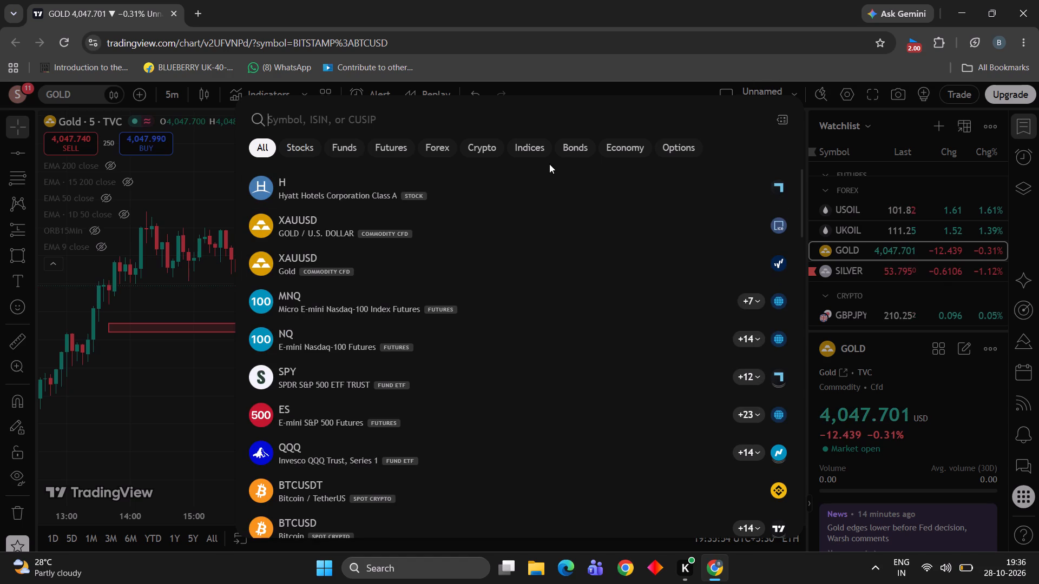
left_click(162, 395)
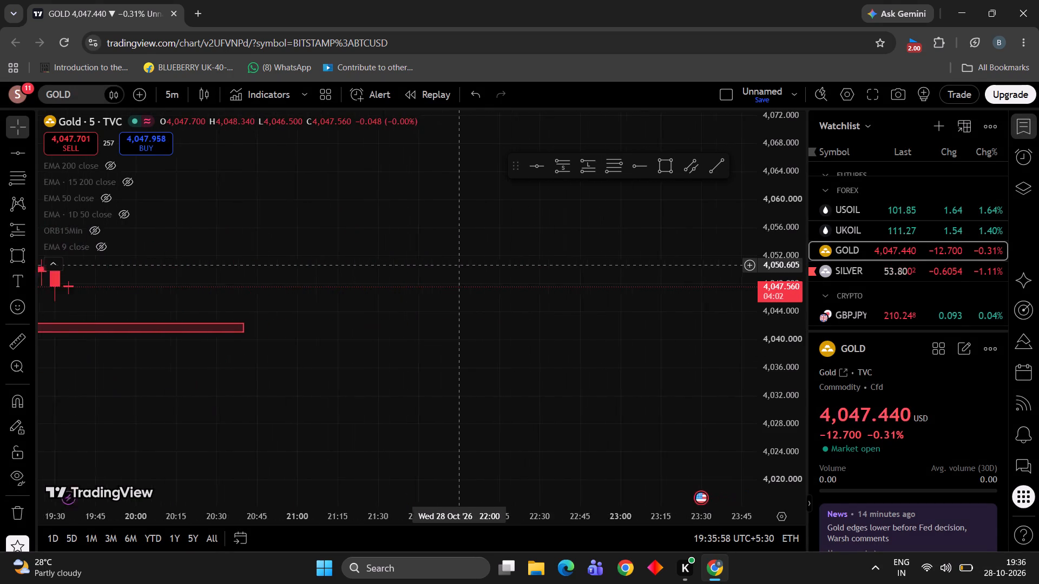
Measure the price drop on the 5-minute GOLD chart from about 4,046.5 down to just above the rectangle zone, near 4,042.6.
scroll(458, 265, "right", 8)
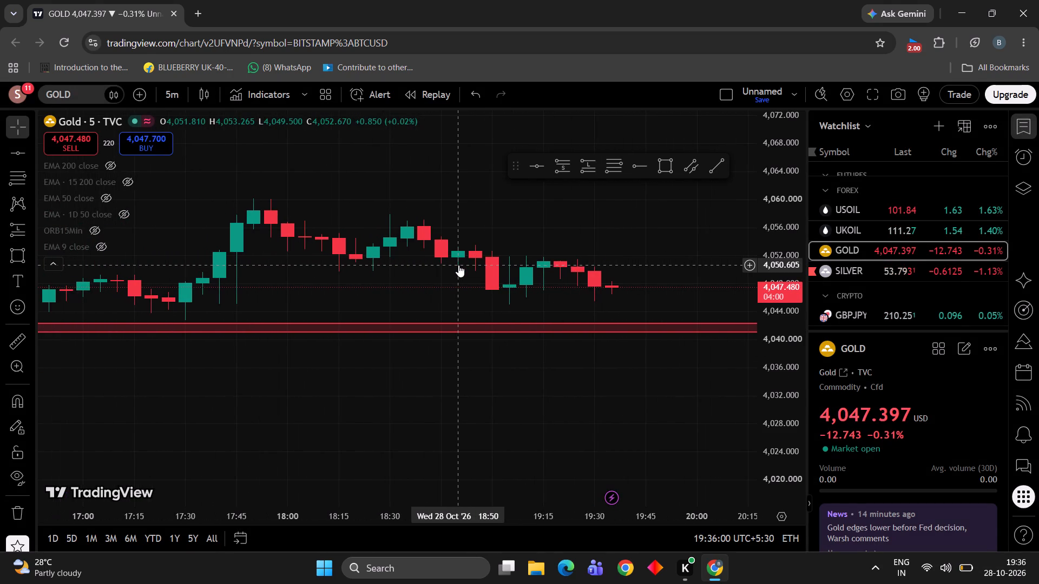
key("alt+r")
left_click_drag(602, 222, 290, 87)
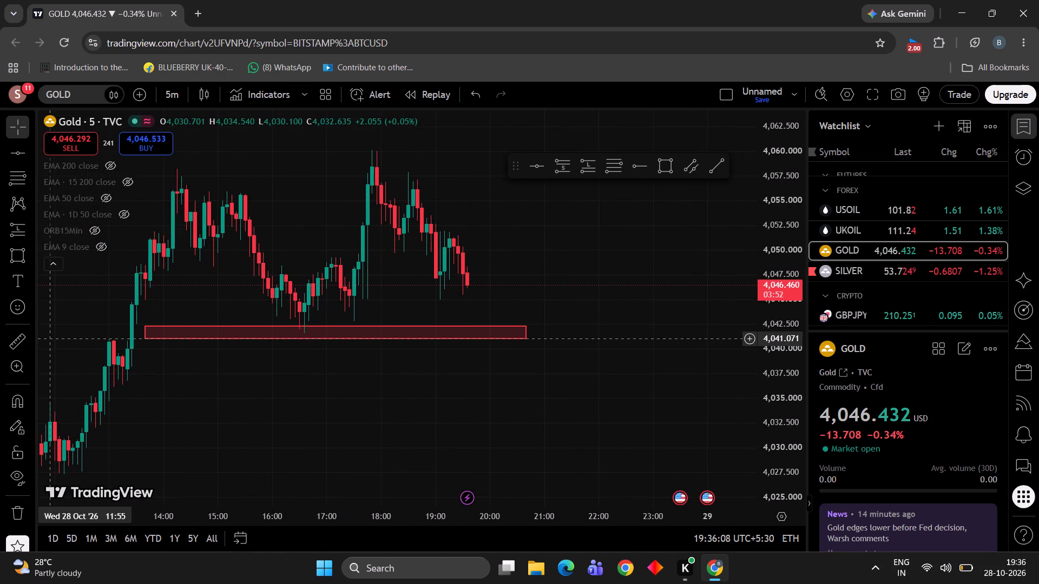
left_click(11, 345)
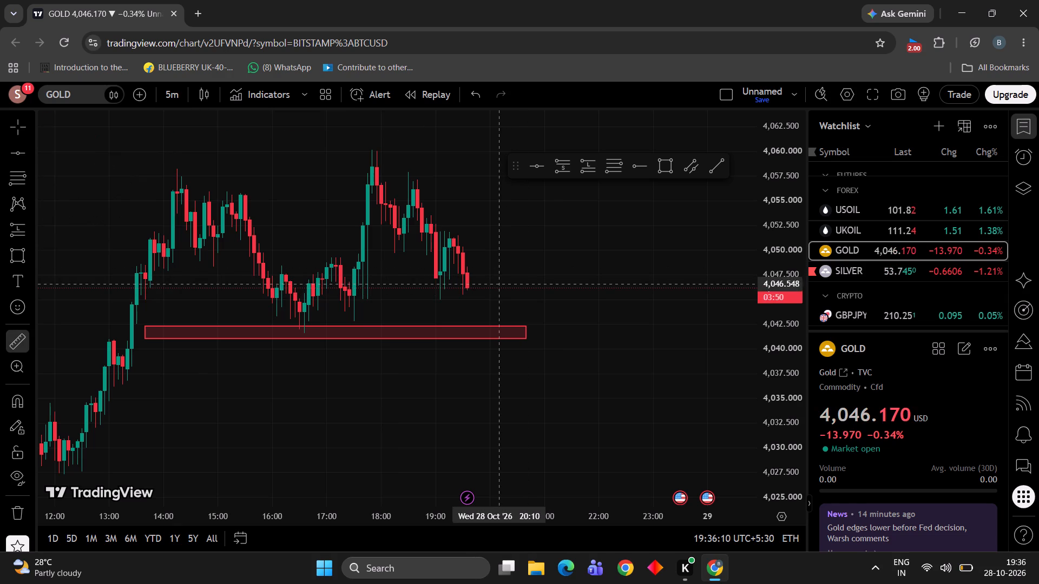
left_click_drag(500, 284, 502, 315)
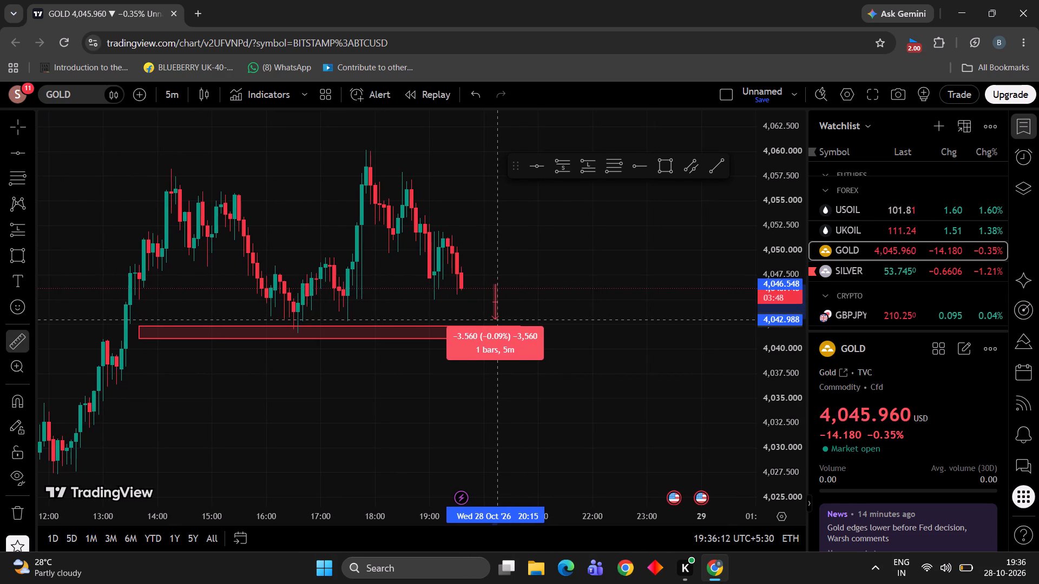
left_click_drag(502, 315, 522, 326)
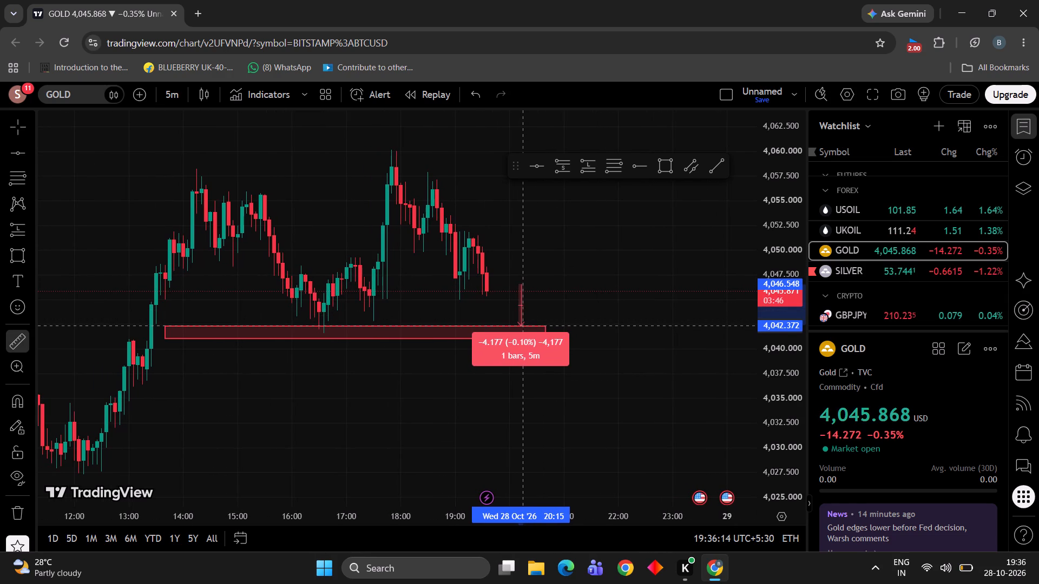
left_click_drag(522, 326, 522, 322)
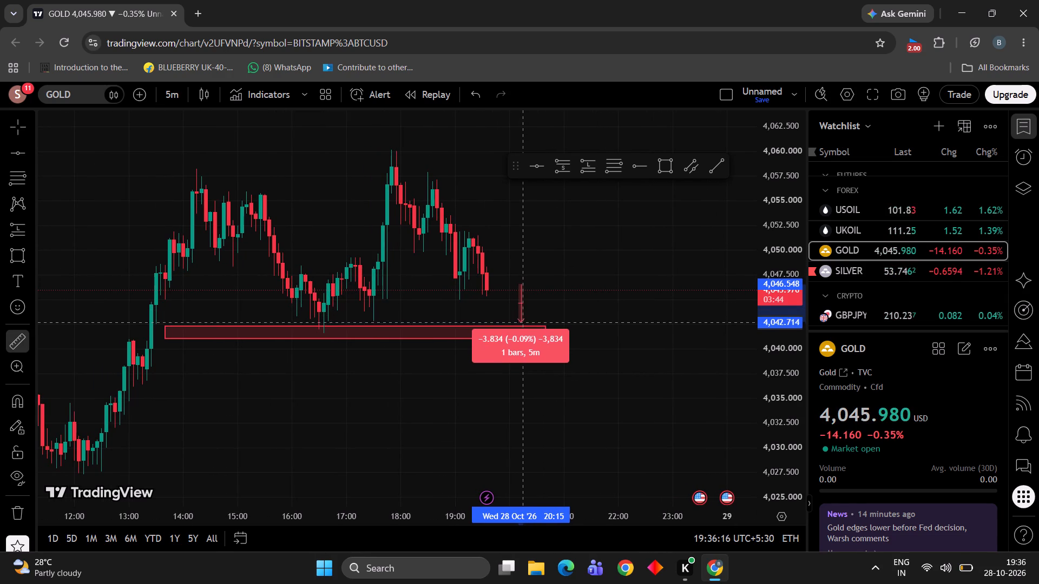
left_click_drag(522, 322, 521, 324)
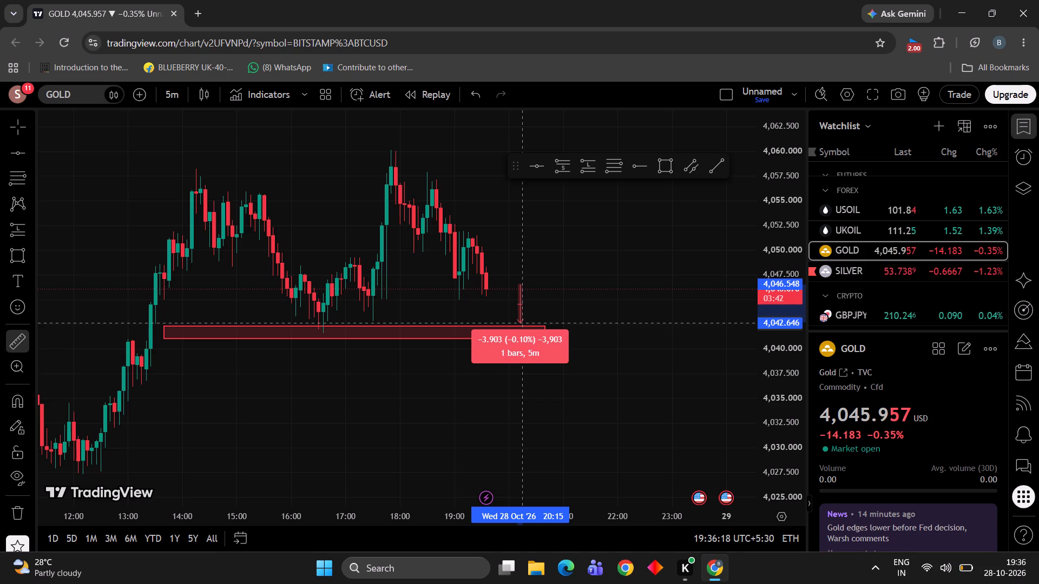
left_click(522, 323)
left_click(607, 276)
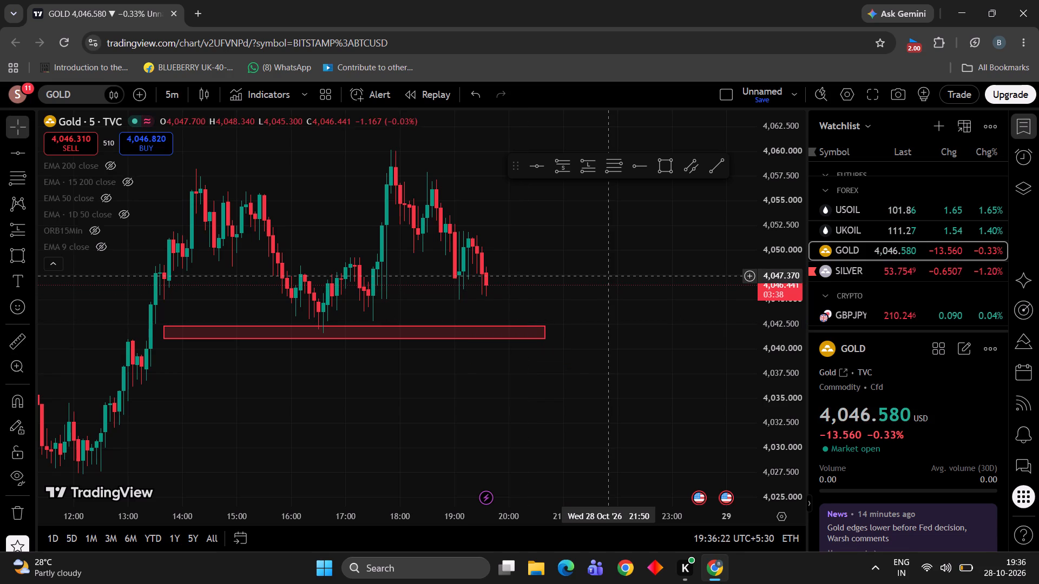
Set the GOLD chart interval to 1 minute.
left_click(167, 93)
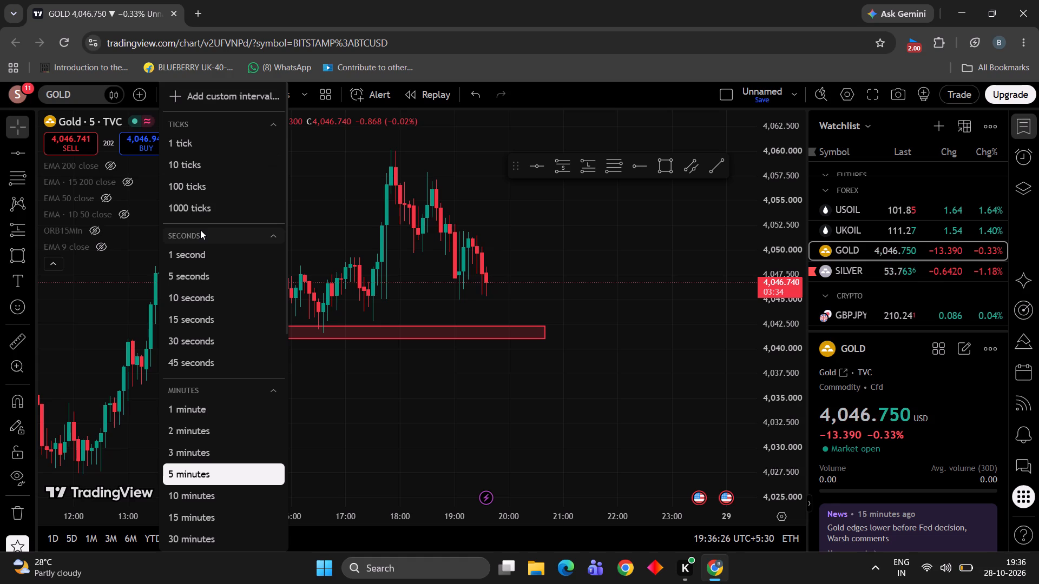
scroll(200, 230, "up", 1)
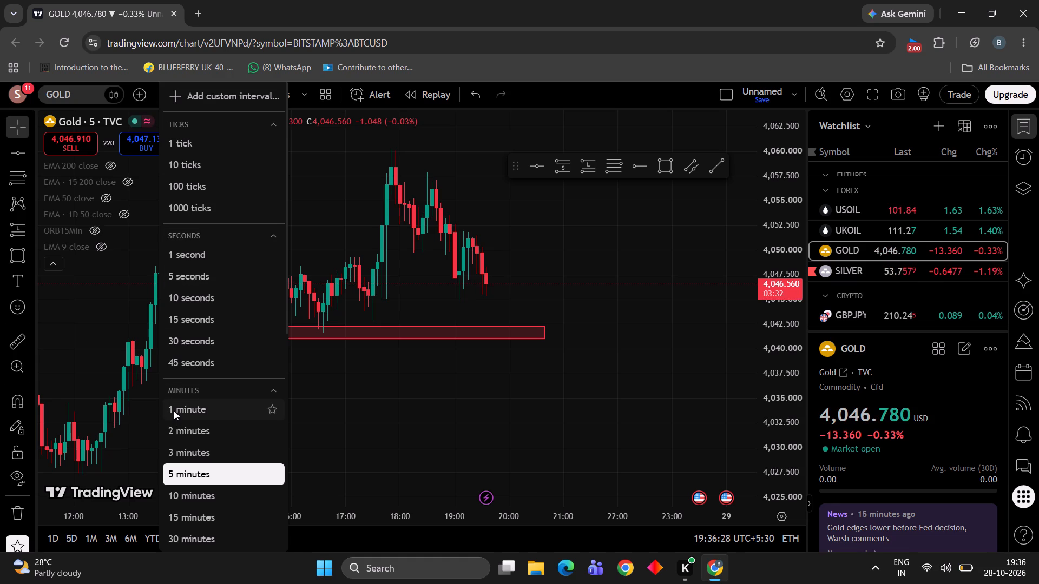
left_click(174, 410)
Examine GOLD's 1-minute price action on 28 October, comparing the latest candles and recent lows with the rectangle zone.
scroll(423, 308, "down", 1)
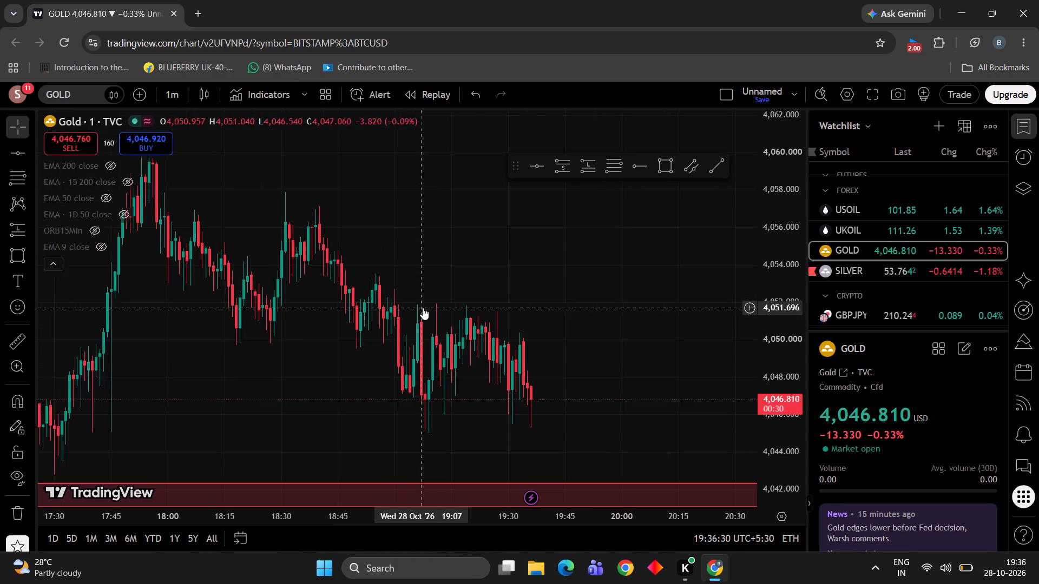
scroll(423, 308, "down", 1)
scroll(621, 382, "down", 2)
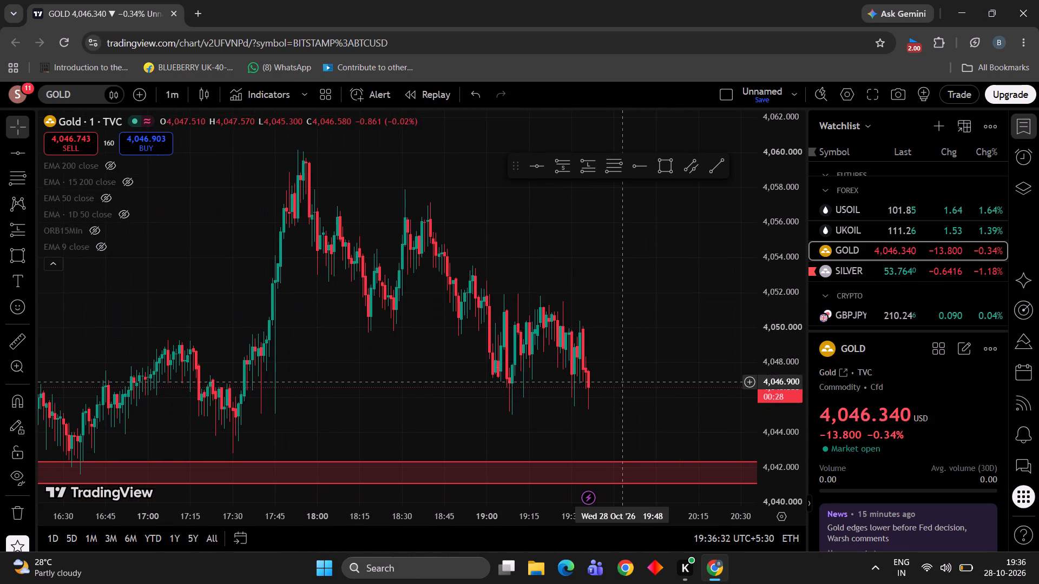
scroll(799, 343, "down", 1)
scroll(799, 343, "up", 9)
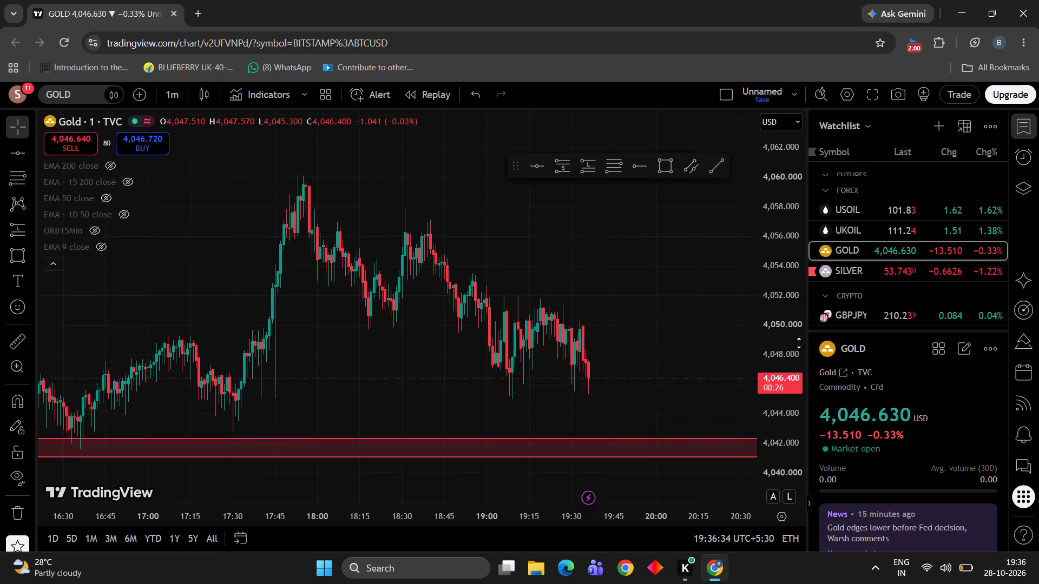
scroll(799, 343, "up", 2)
key("alt+r")
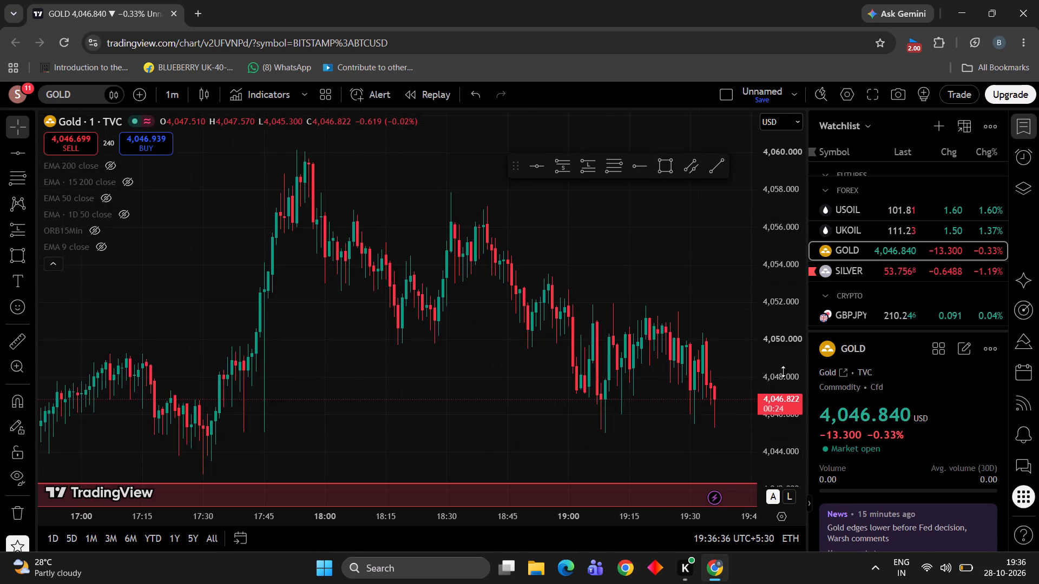
left_click_drag(614, 458, 264, 409)
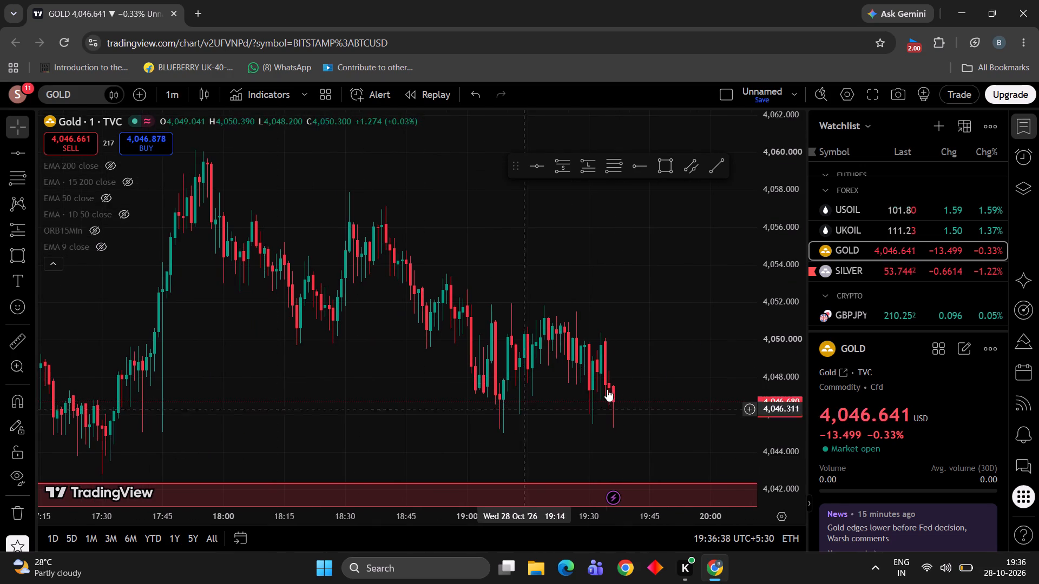
left_click_drag(637, 354, 432, 261)
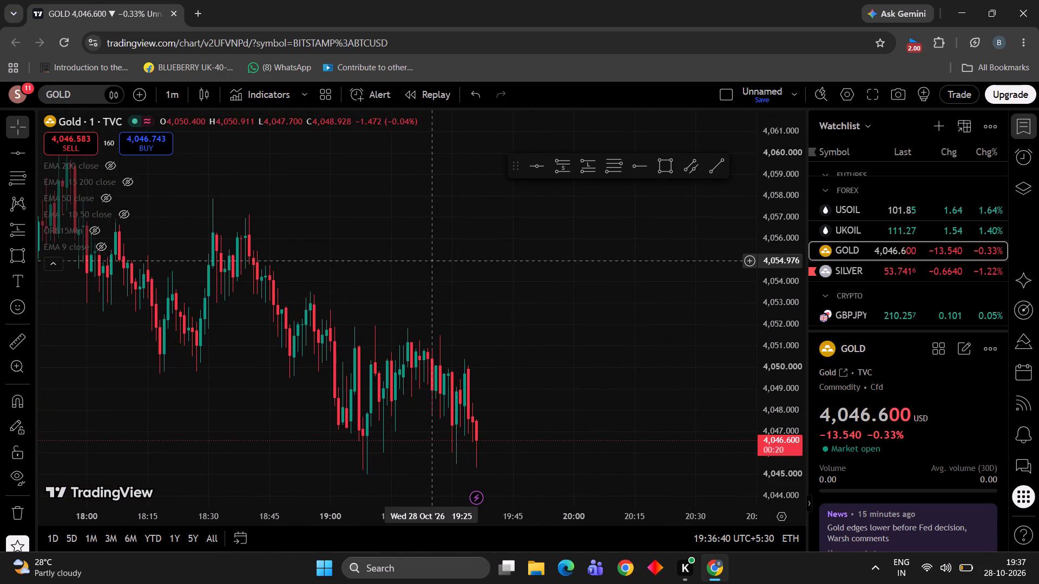
scroll(623, 335, "up", 2)
left_click_drag(568, 362, 736, 290)
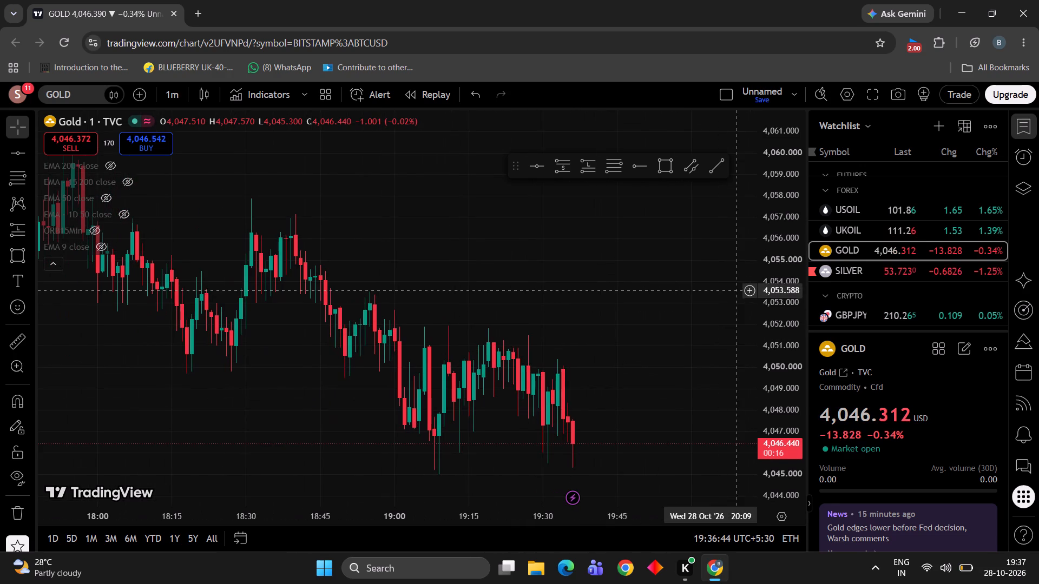
scroll(784, 307, "up", 1)
scroll(784, 307, "down", 1)
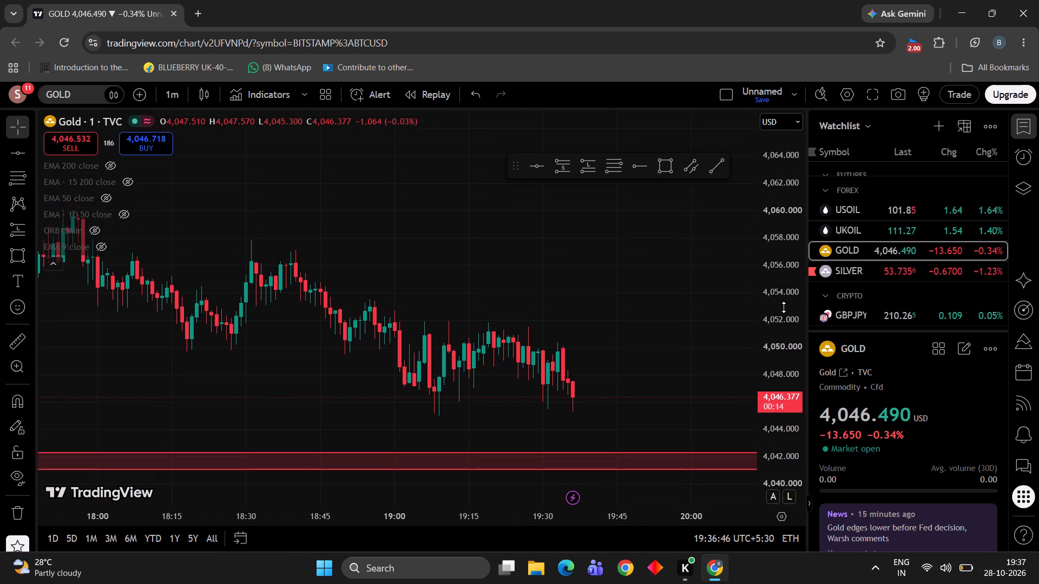
scroll(784, 307, "down", 1)
left_click_drag(494, 421, 449, 211)
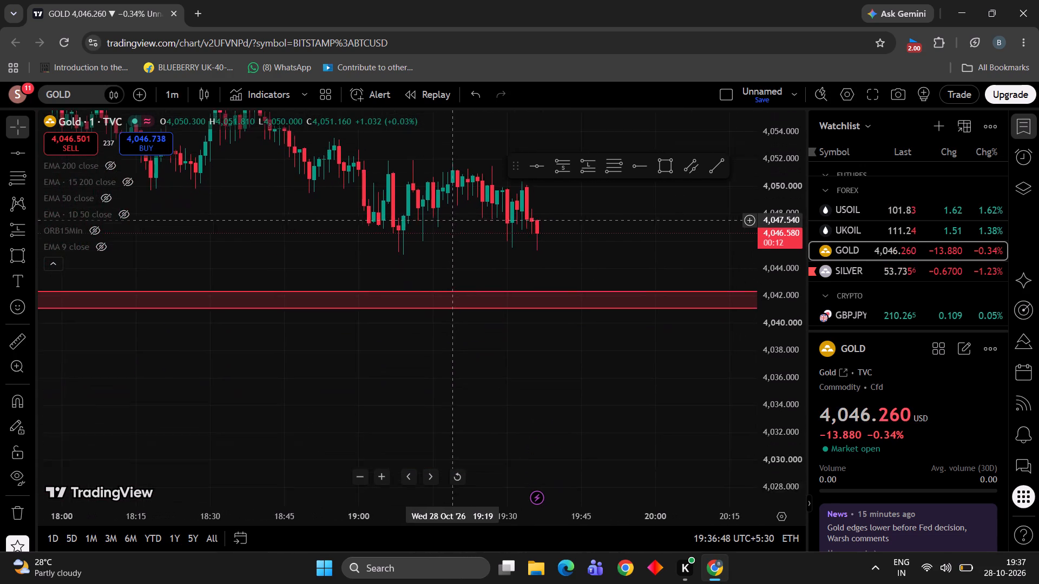
left_click_drag(449, 211, 446, 196)
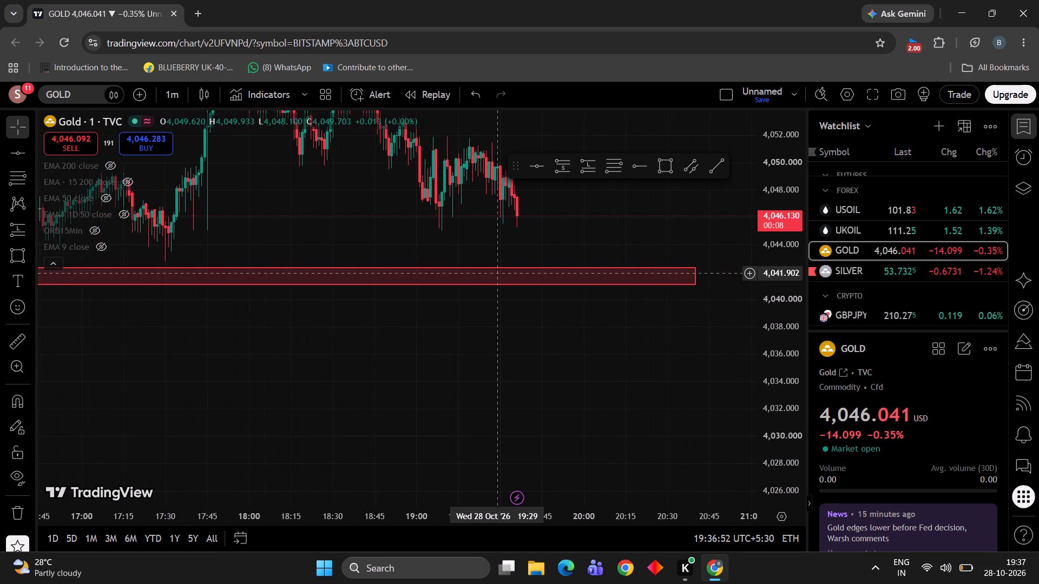
left_click_drag(575, 215, 491, 321)
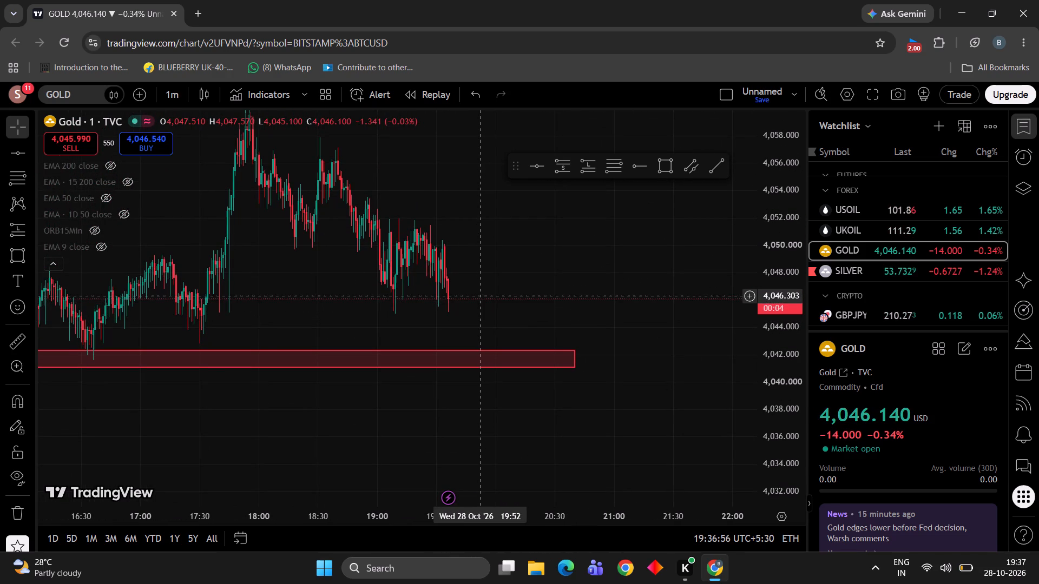
Measure the price drop on the 1-minute GOLD chart from about 4,046.8 down to just above the rectangle zone, near 4,042.6.
left_click_drag(478, 298, 489, 318)
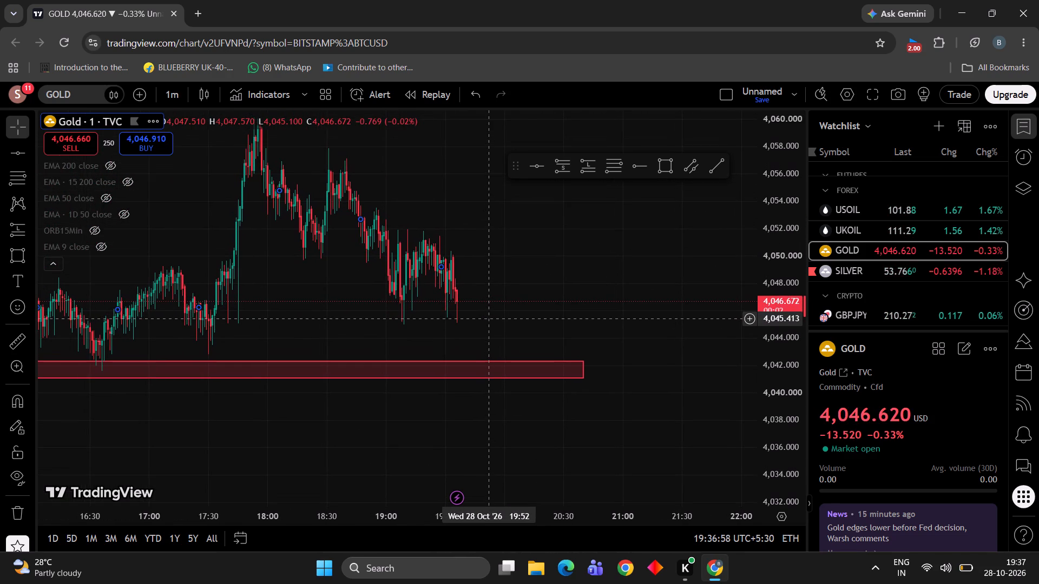
left_click(484, 306)
left_click_drag(484, 306, 512, 331)
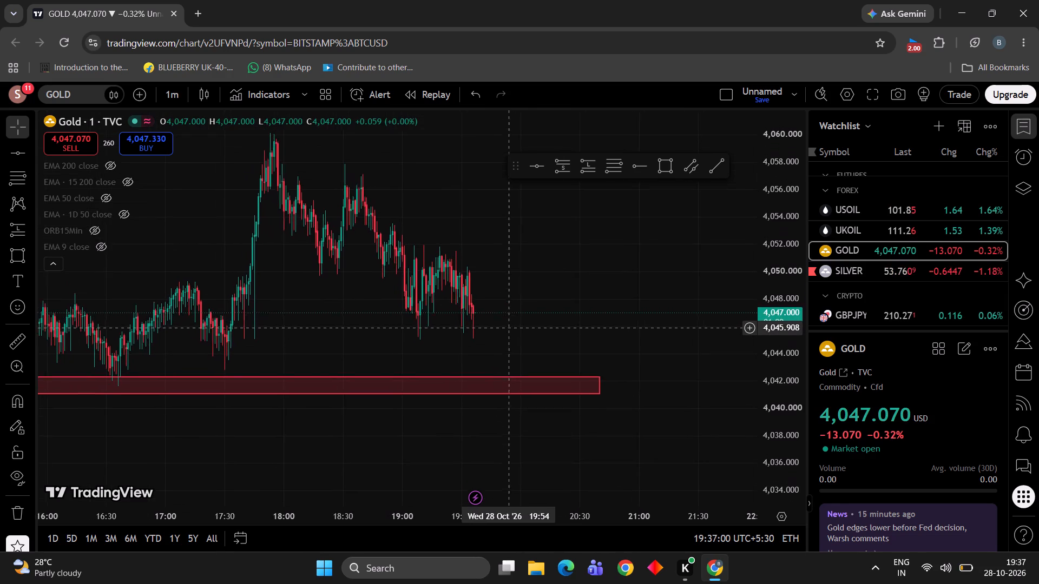
left_click_drag(512, 331, 473, 315)
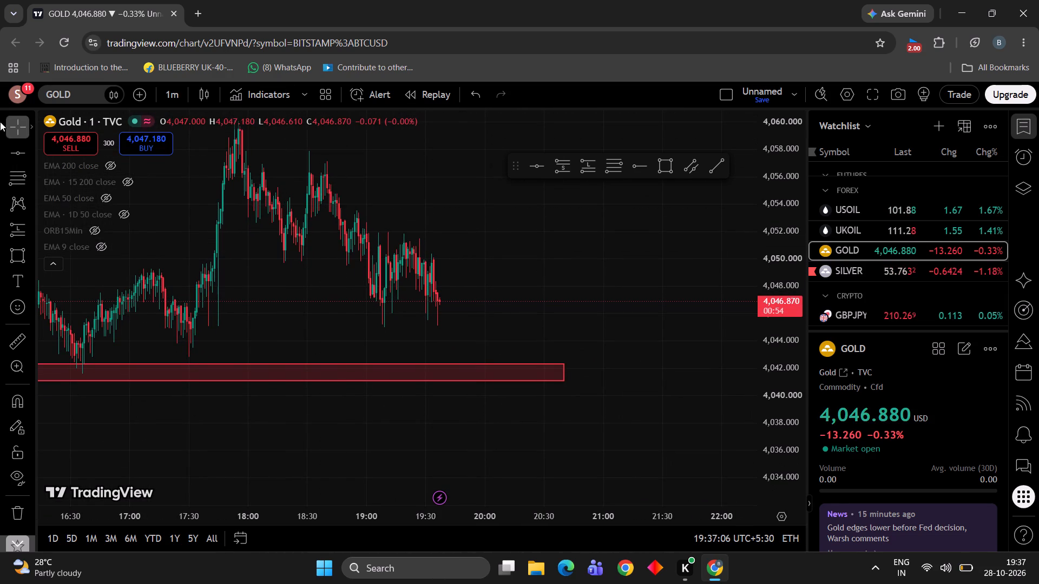
left_click(15, 339)
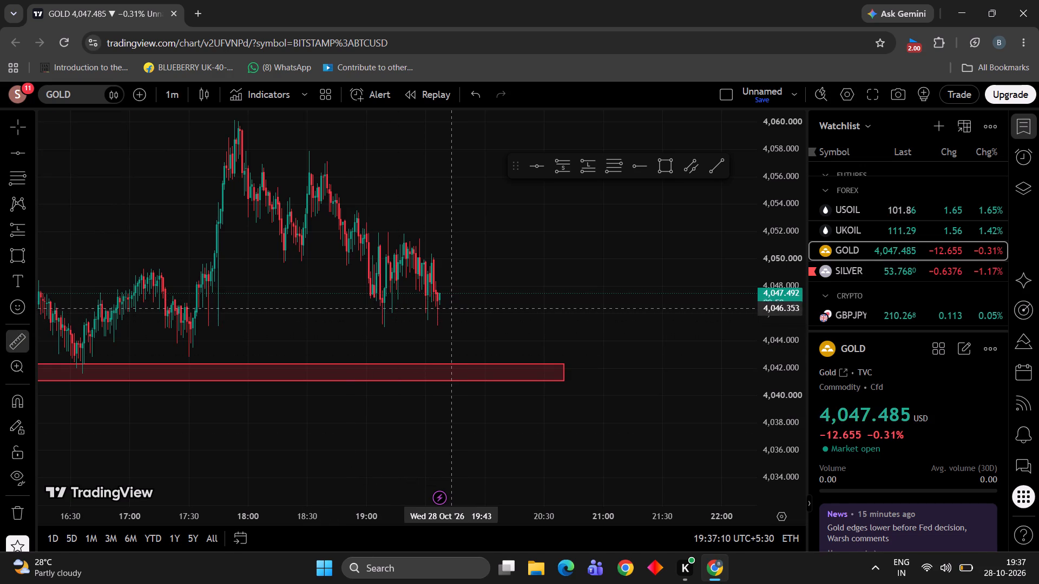
left_click_drag(451, 302, 462, 326)
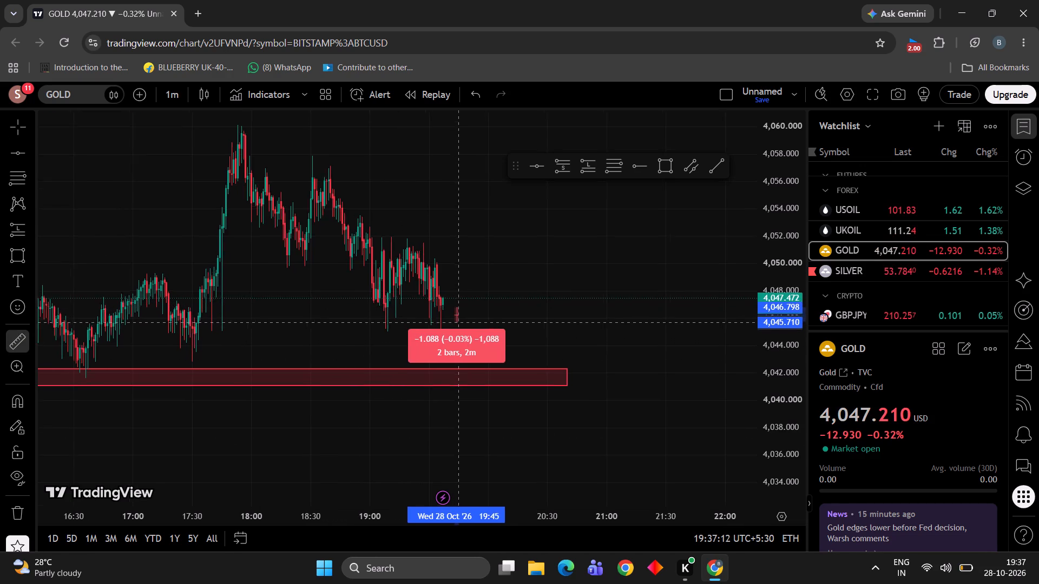
left_click_drag(462, 326, 390, 373)
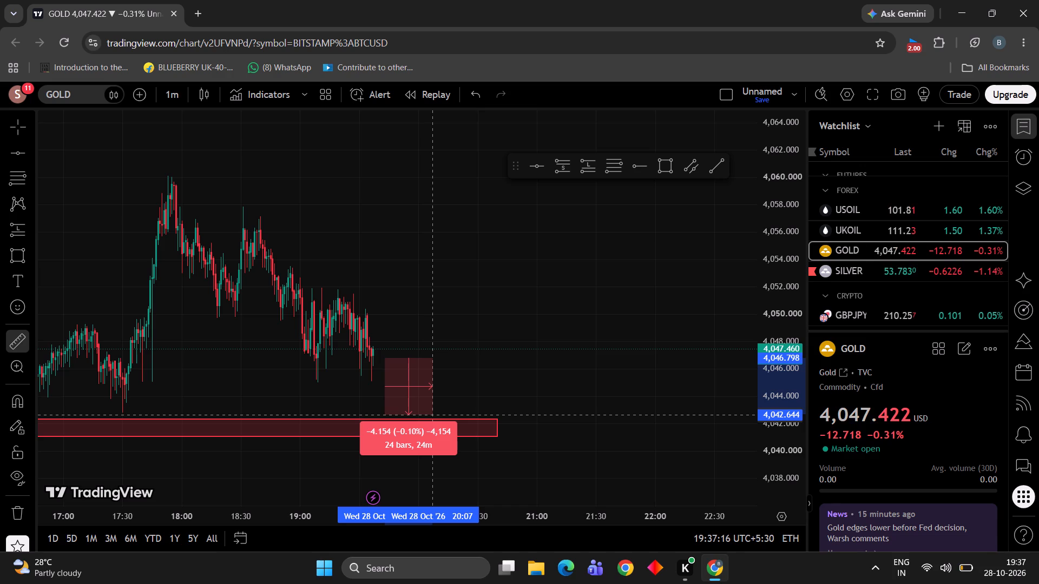
left_click(432, 415)
left_click(499, 361)
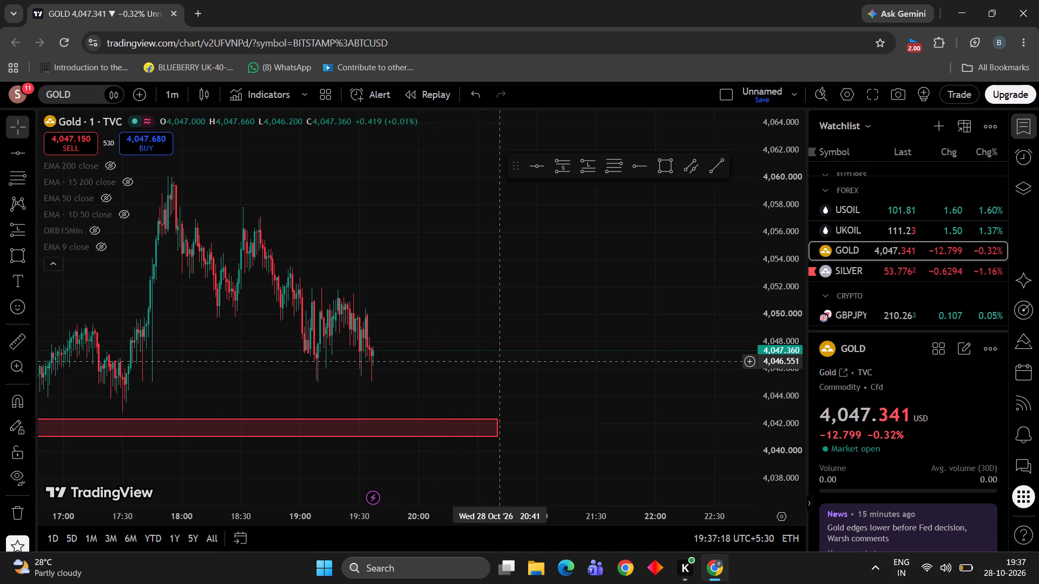
Reset the GOLD chart view and examine the latest 1-minute candles and recent lows against the rectangle zone at different price scales.
key("alt+r")
left_click(499, 361)
key("alt+r")
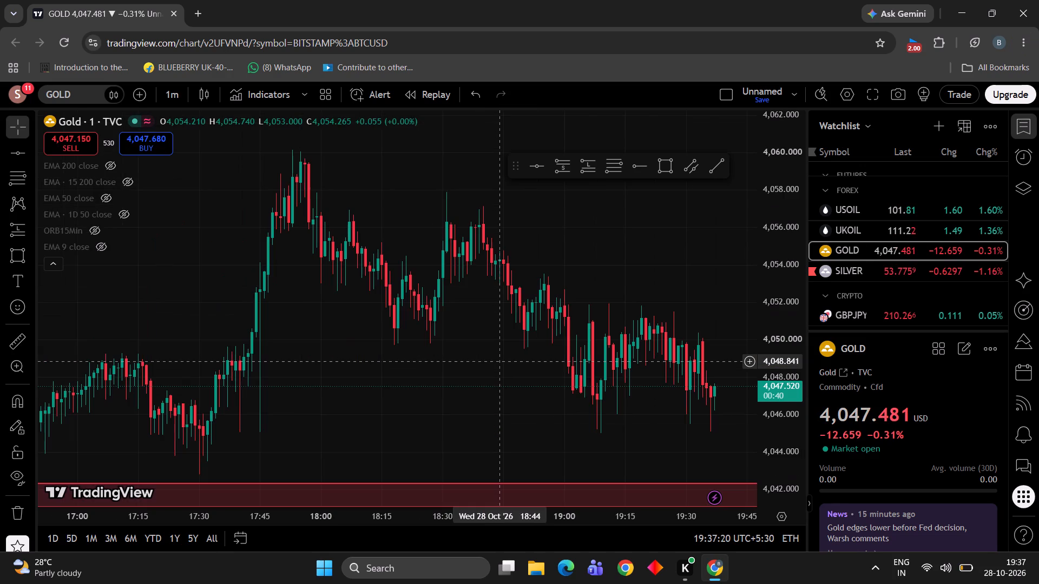
left_click_drag(481, 399, 303, 359)
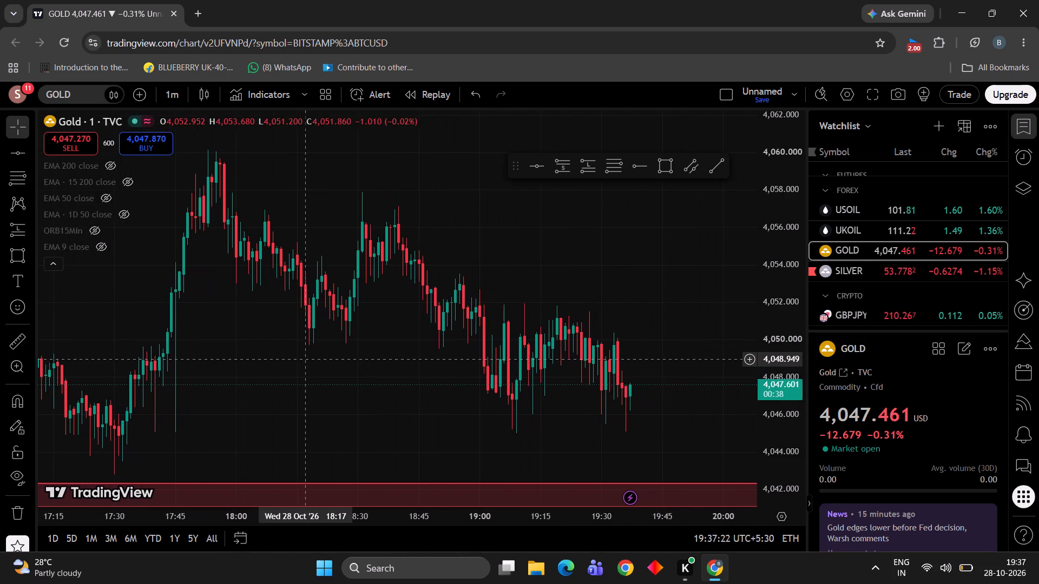
left_click_drag(390, 384, 190, 349)
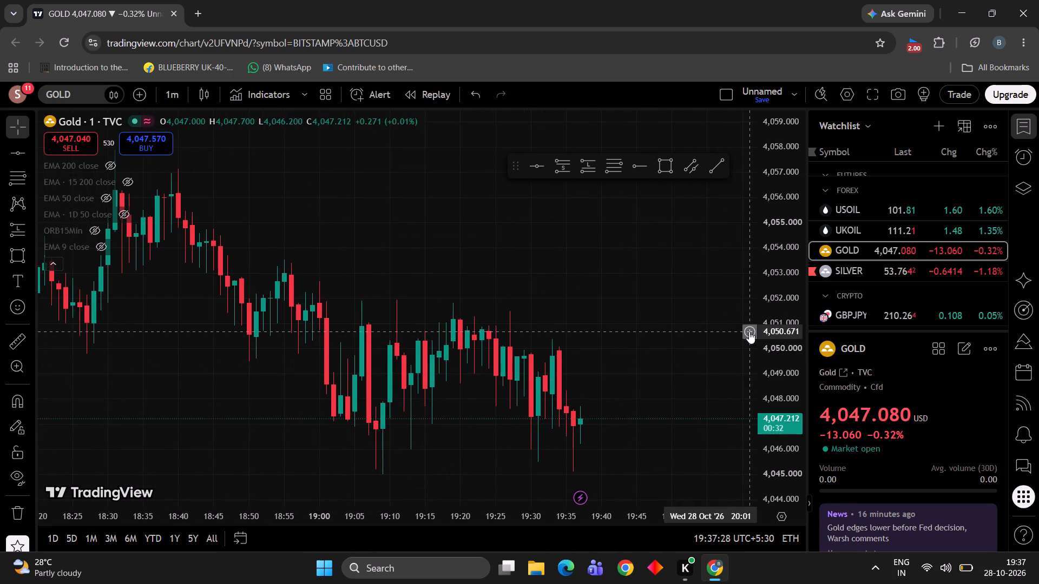
scroll(771, 286, "down", 5)
scroll(771, 286, "up", 1)
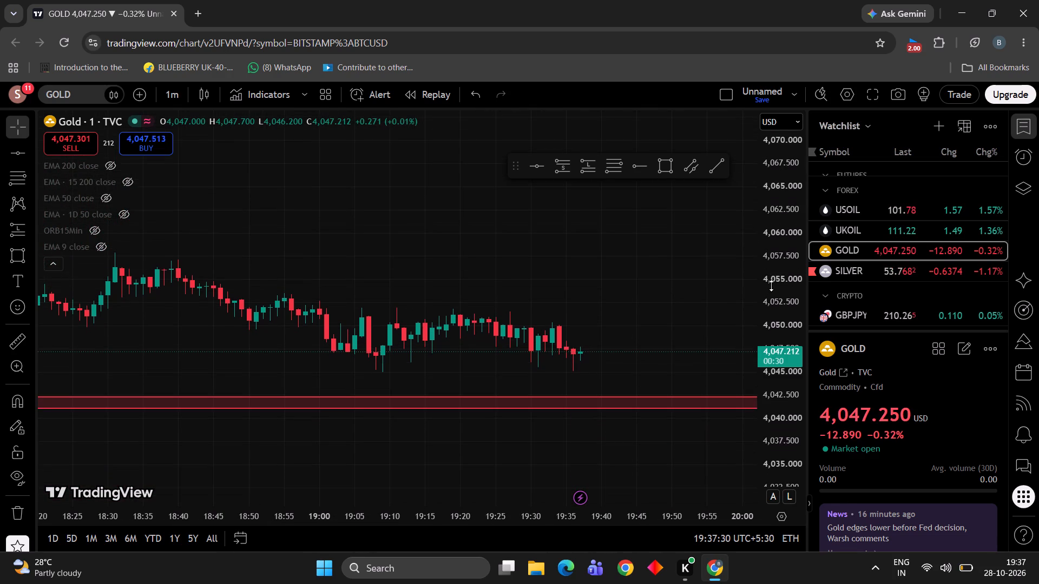
scroll(771, 286, "up", 3)
scroll(771, 286, "down", 1)
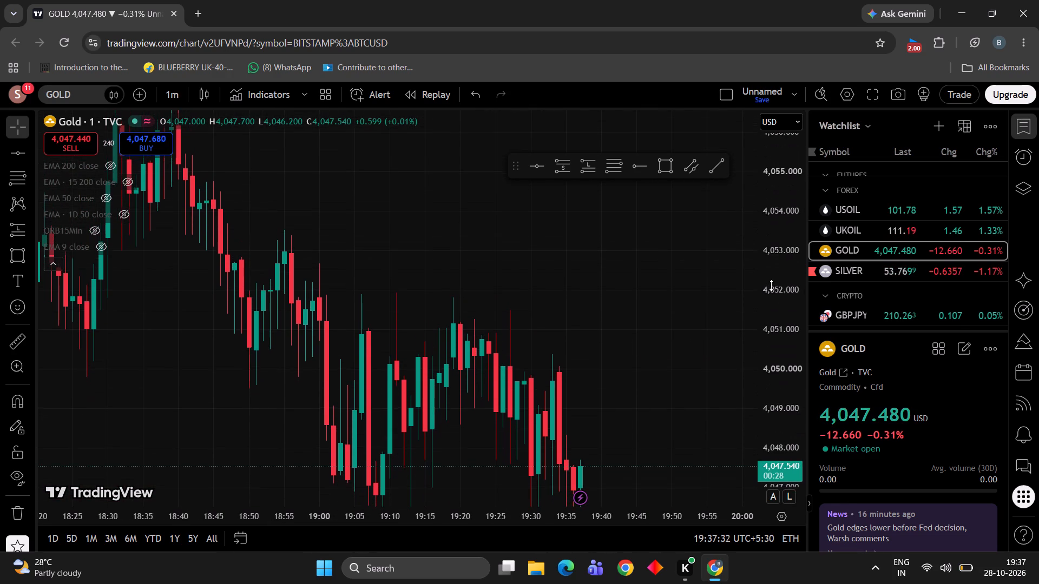
scroll(771, 286, "down", 1)
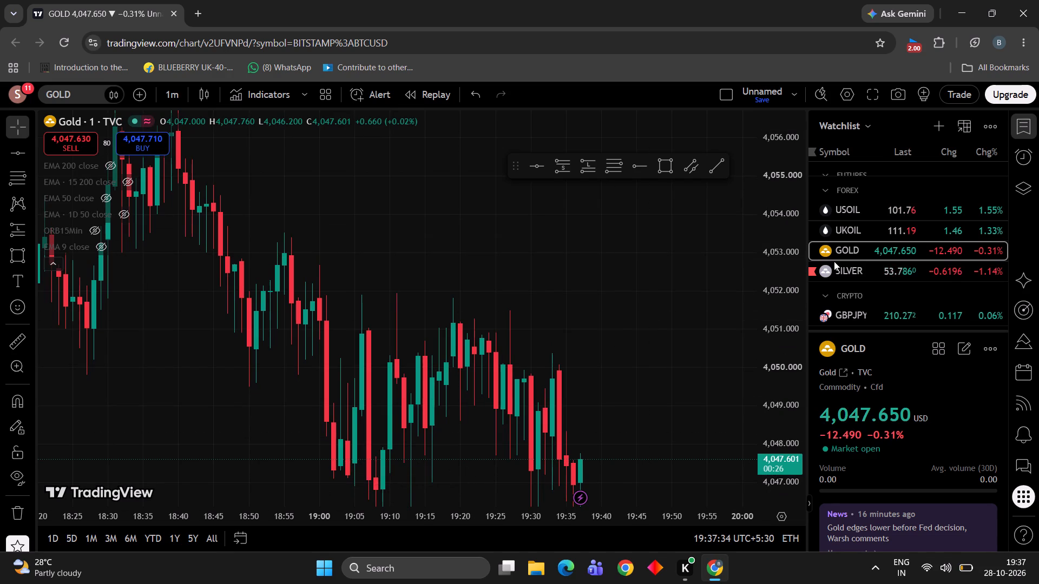
Switch the chart to SILVER from the watchlist and review its 1-minute rise and decline on 28 October.
left_click(843, 264)
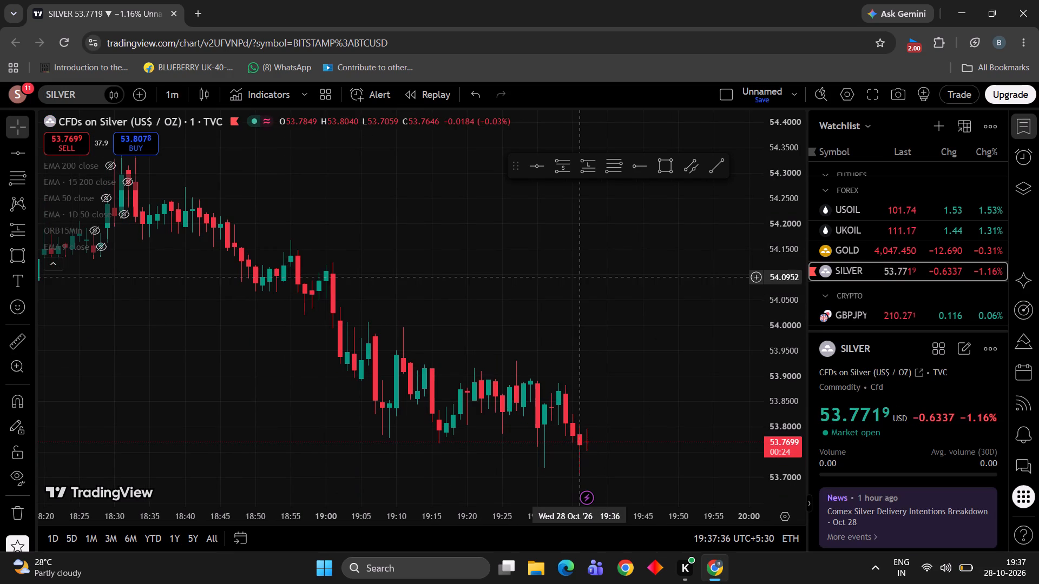
key("alt+r")
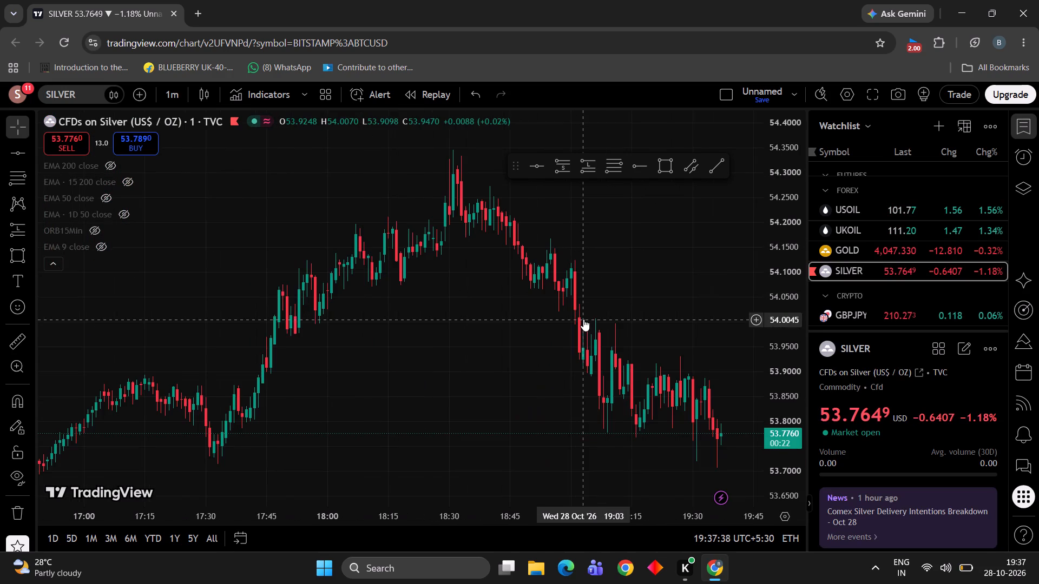
left_click_drag(525, 404, 390, 276)
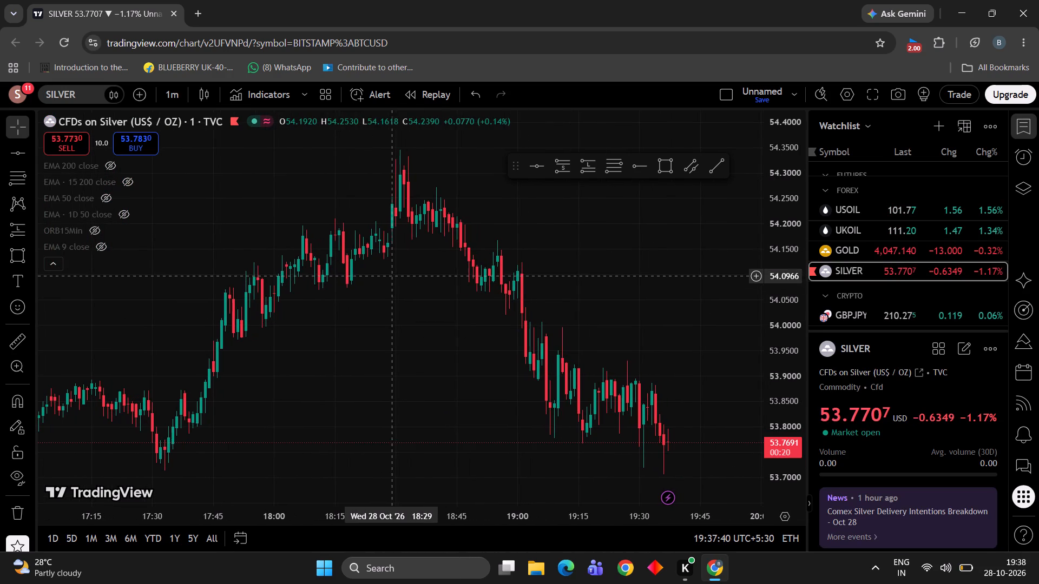
left_click_drag(486, 351, 437, 222)
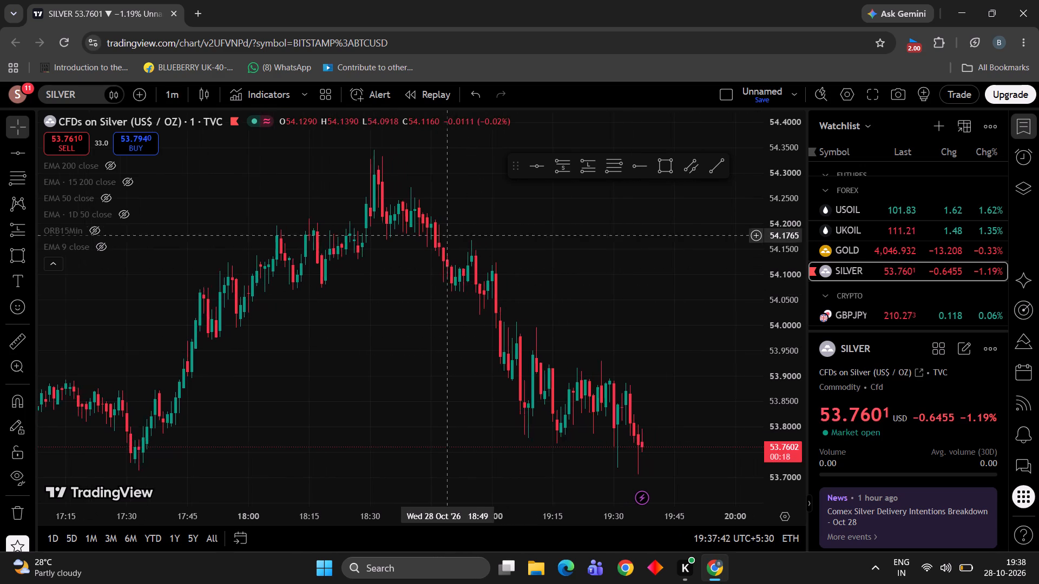
left_click_drag(437, 222, 492, 370)
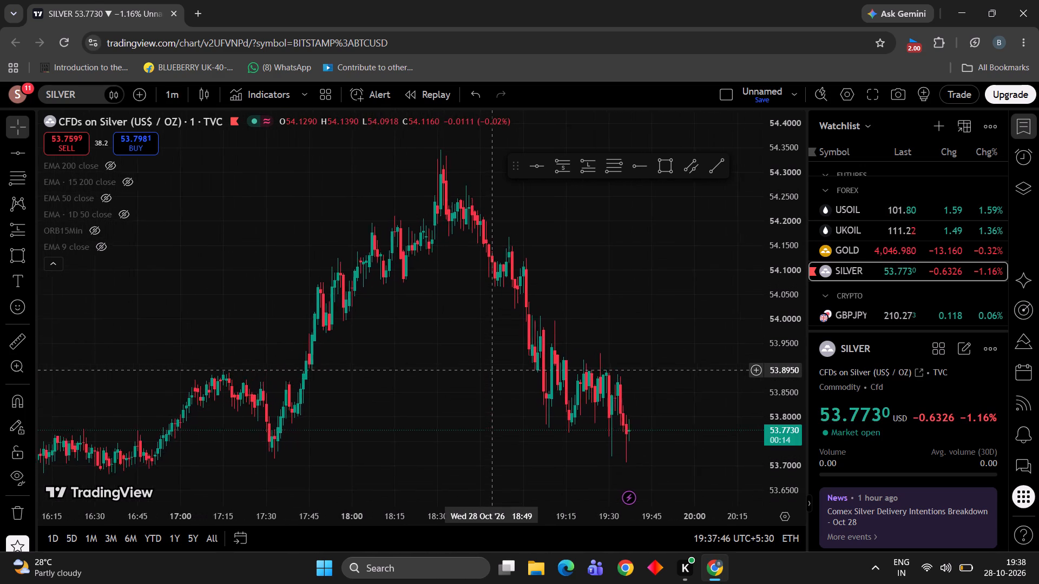
scroll(492, 370, "left", 1)
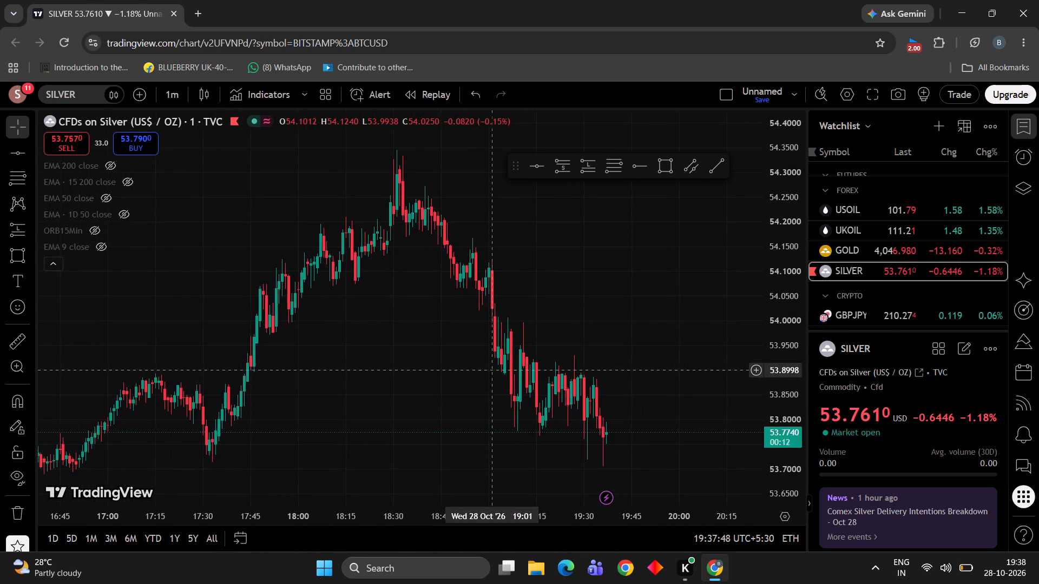
Draw a rectangle zone on the 1-minute SILVER chart from 17:35 to about 19:42, spanning prices of about 53.7725 to 53.7287.
left_click(665, 167)
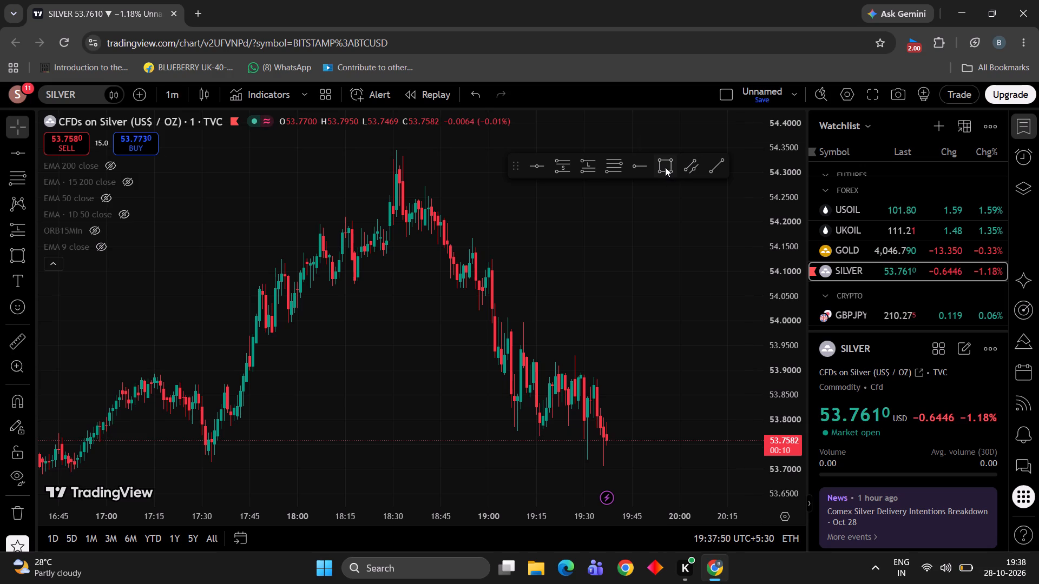
left_click(220, 433)
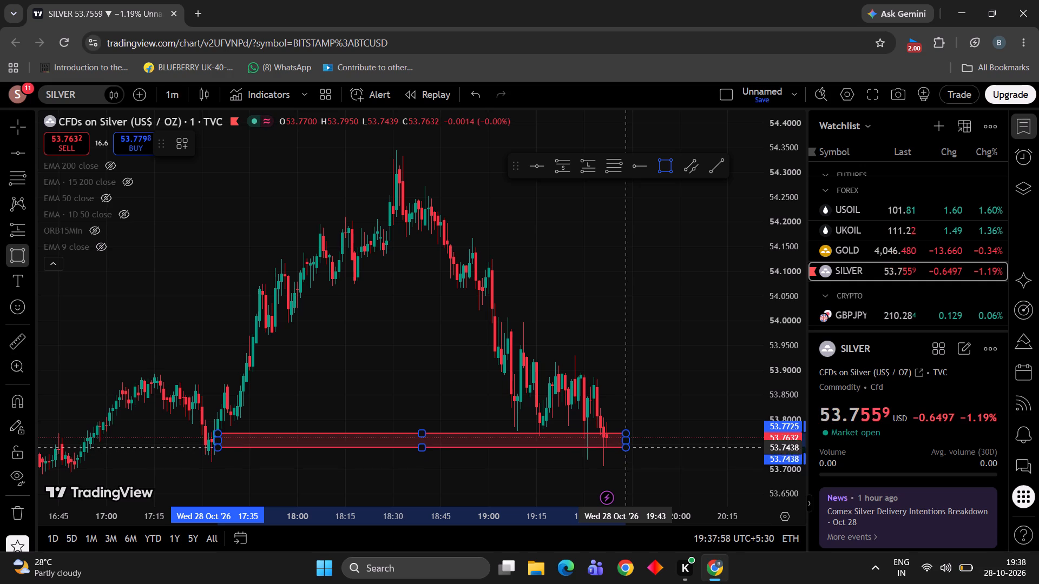
left_click(623, 454)
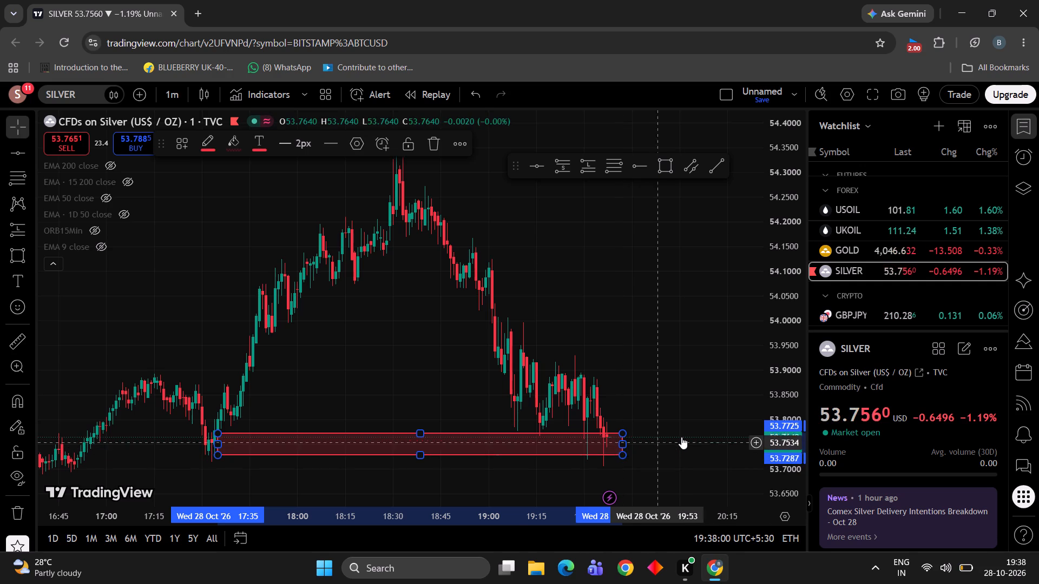
left_click(687, 435)
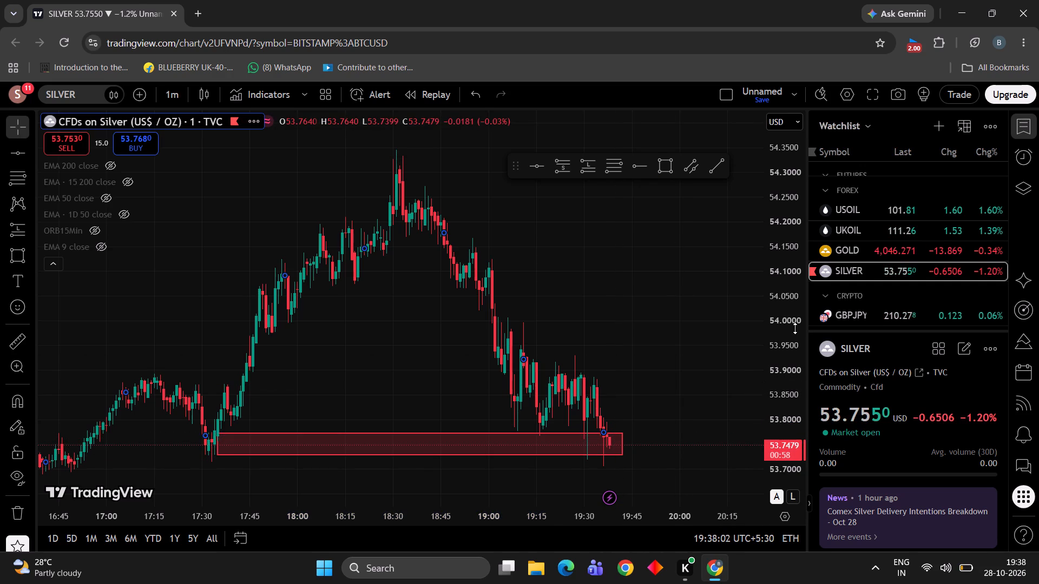
Compare SILVER's 1-minute rise and decline since about 17:30 with the new rectangle zone at different price scales.
scroll(775, 321, "down", 2)
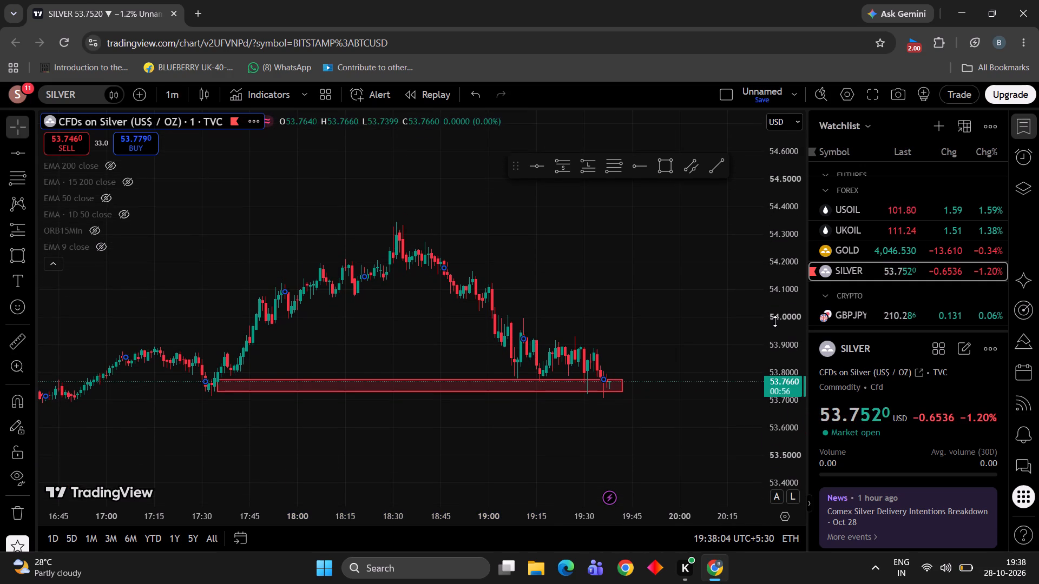
scroll(775, 321, "down", 1)
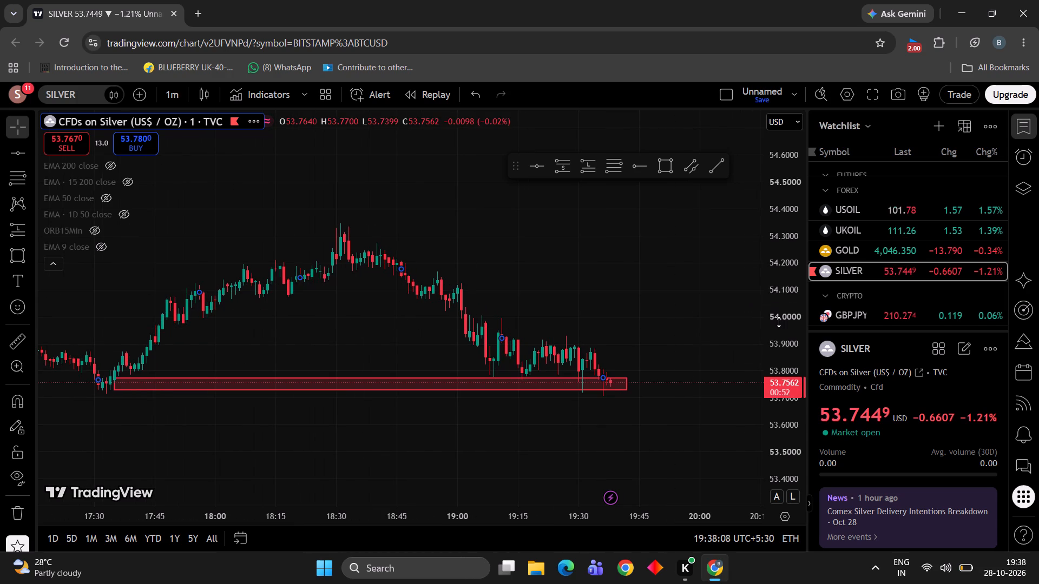
scroll(779, 322, "down", 5)
scroll(779, 322, "up", 8)
scroll(779, 322, "down", 1)
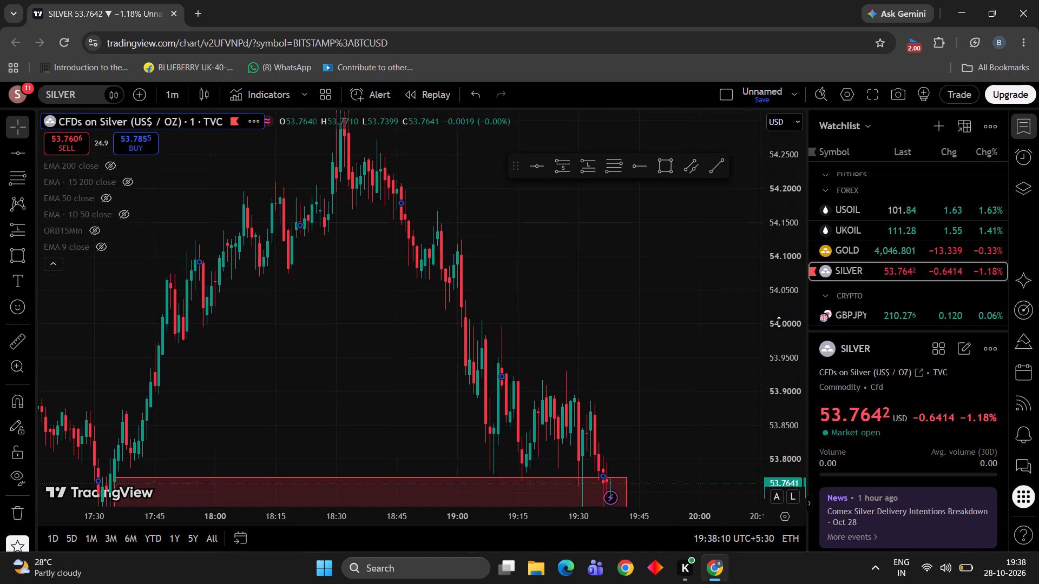
scroll(779, 322, "down", 1)
scroll(779, 322, "up", 1)
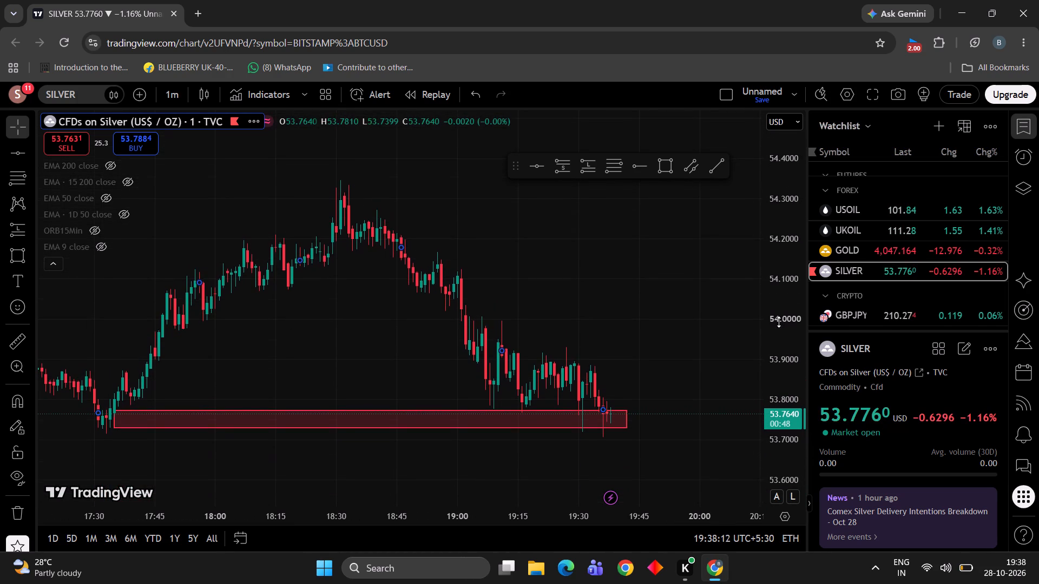
scroll(779, 322, "up", 1)
Examine how SILVER's latest 1-minute candles and wicks behave around the rectangle zone as new prices arrive.
left_click_drag(609, 318, 505, 177)
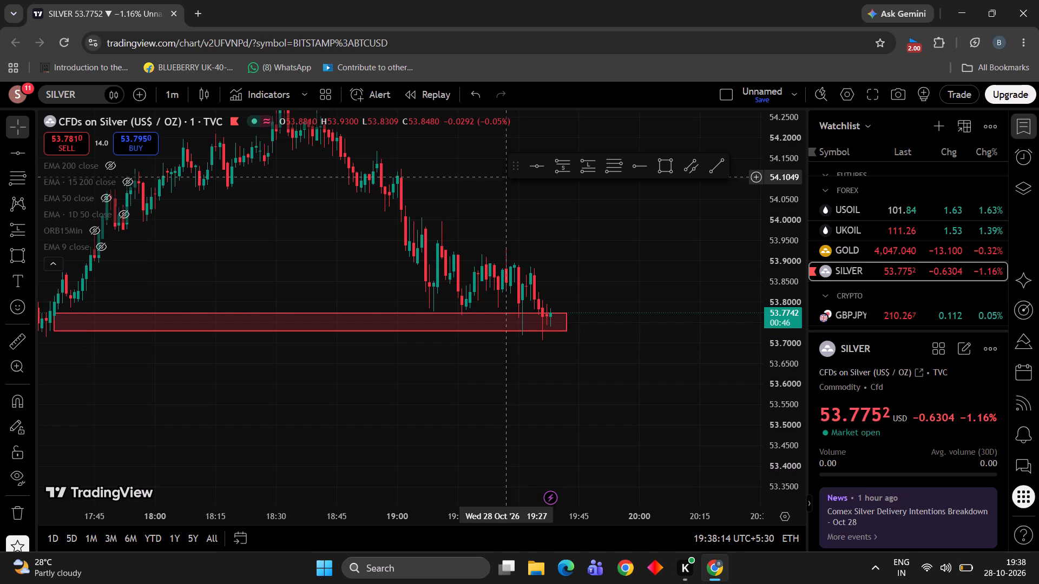
left_click_drag(571, 237, 500, 202)
scroll(792, 276, "down", 1)
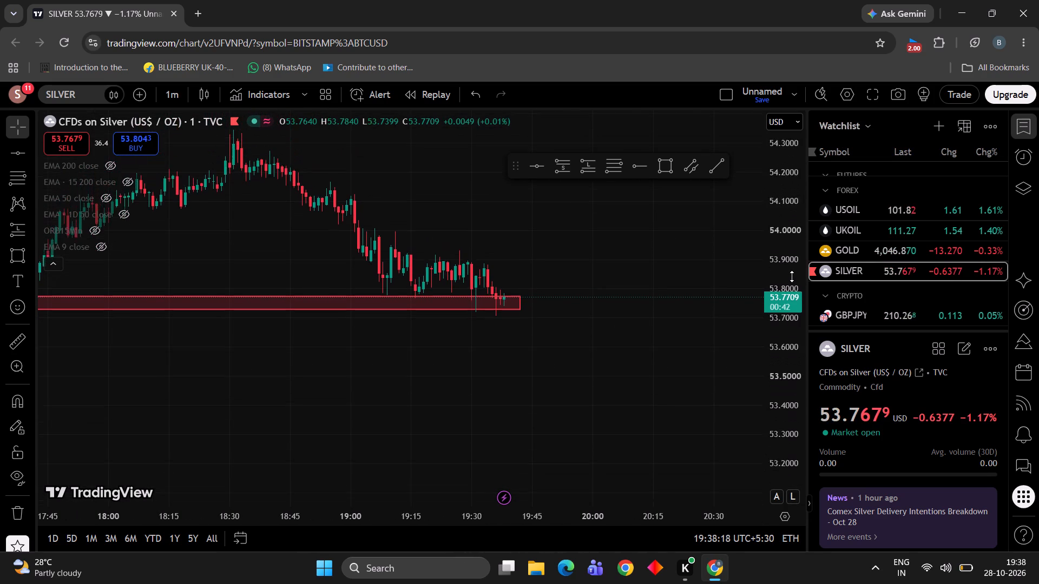
scroll(792, 276, "up", 6)
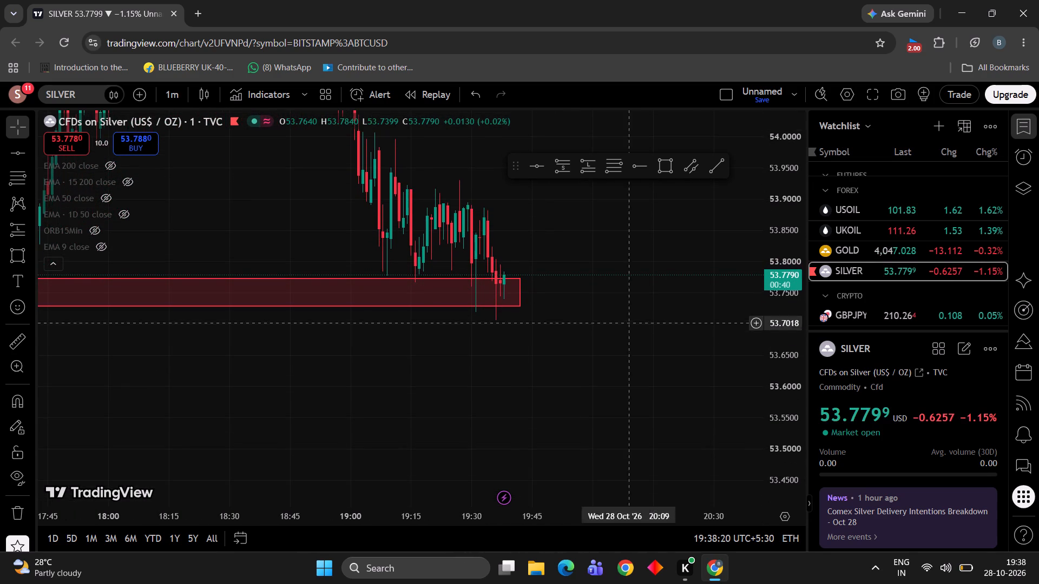
left_click_drag(518, 331, 556, 471)
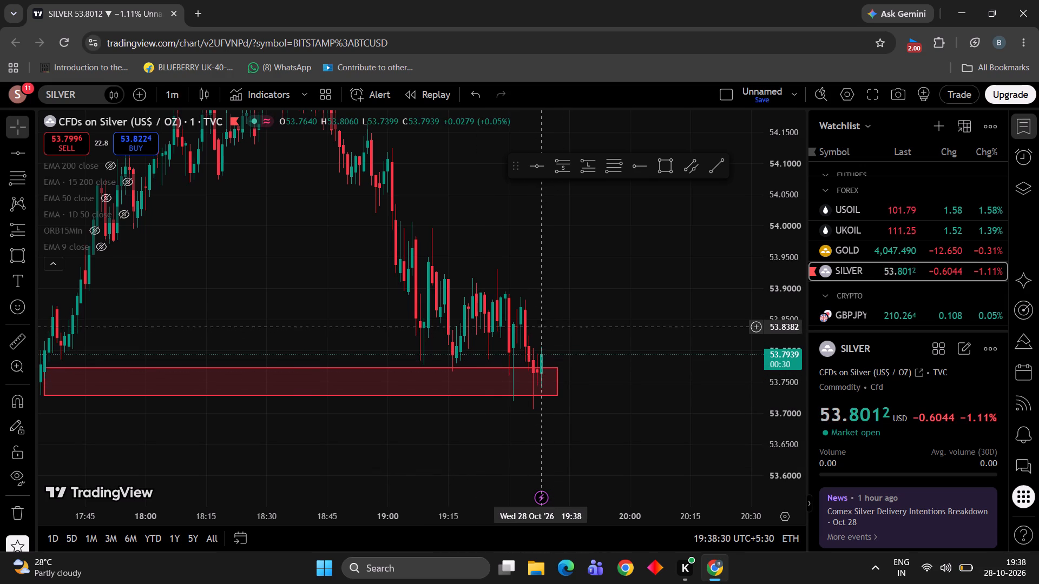
left_click_drag(542, 327, 519, 330)
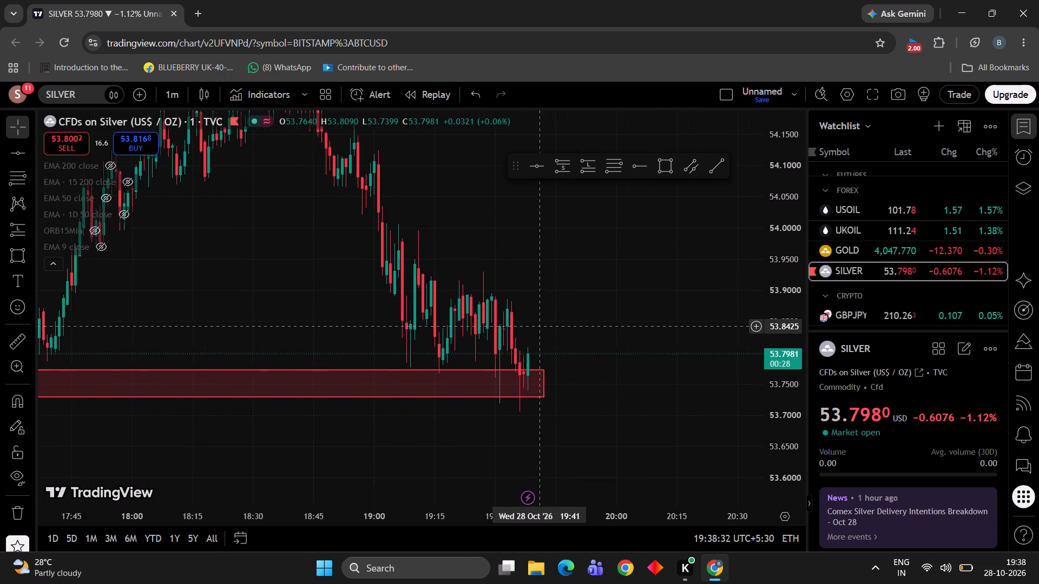
left_click_drag(519, 330, 493, 336)
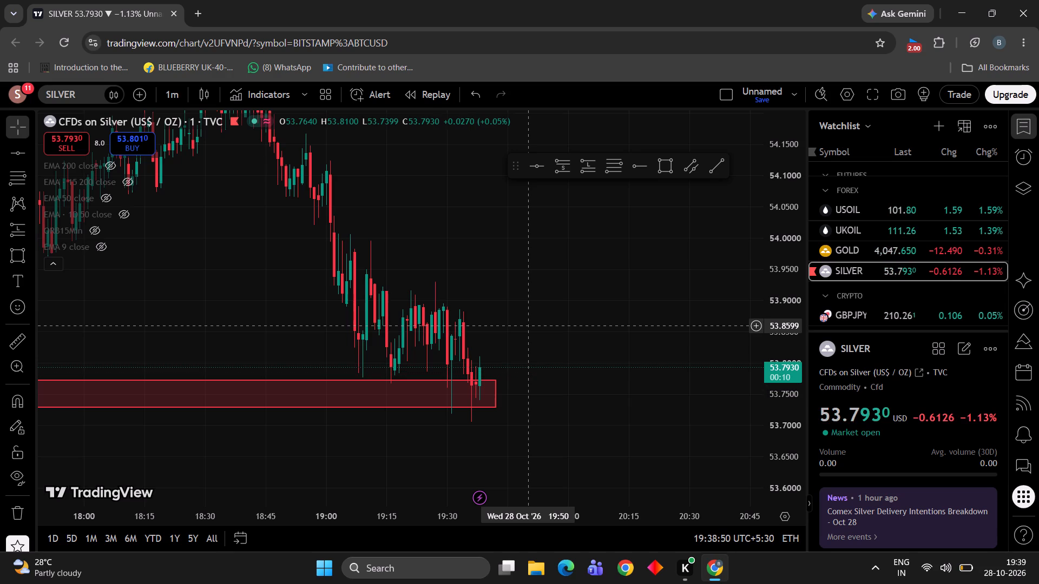
left_click_drag(527, 326, 666, 215)
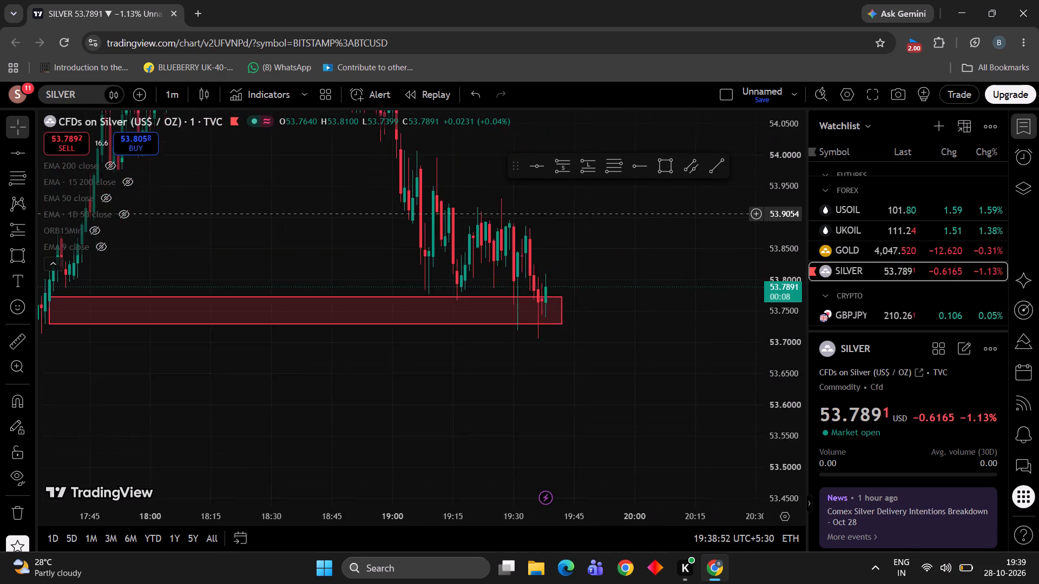
left_click_drag(666, 215, 688, 221)
left_click_drag(636, 258, 710, 284)
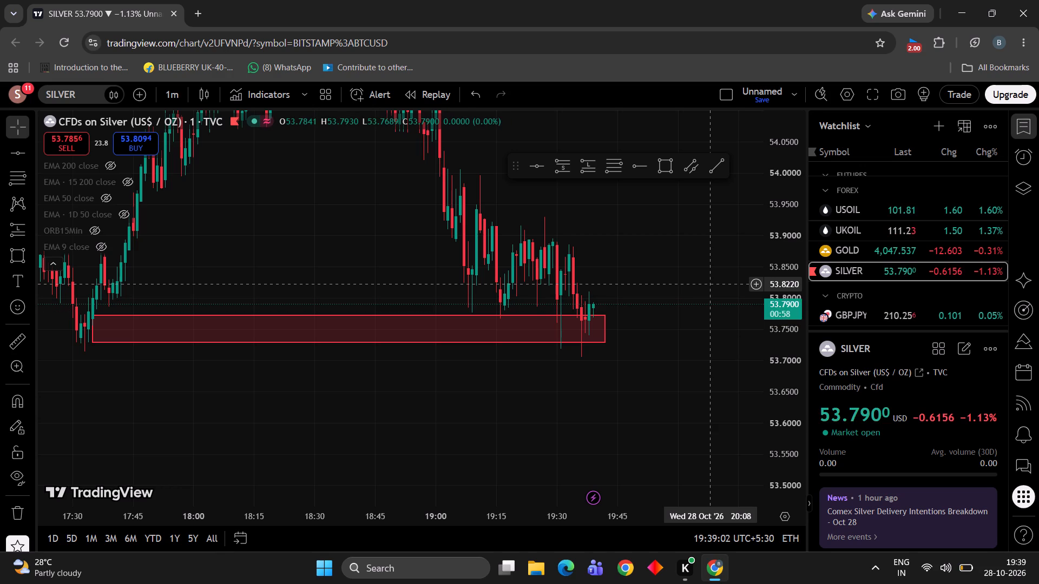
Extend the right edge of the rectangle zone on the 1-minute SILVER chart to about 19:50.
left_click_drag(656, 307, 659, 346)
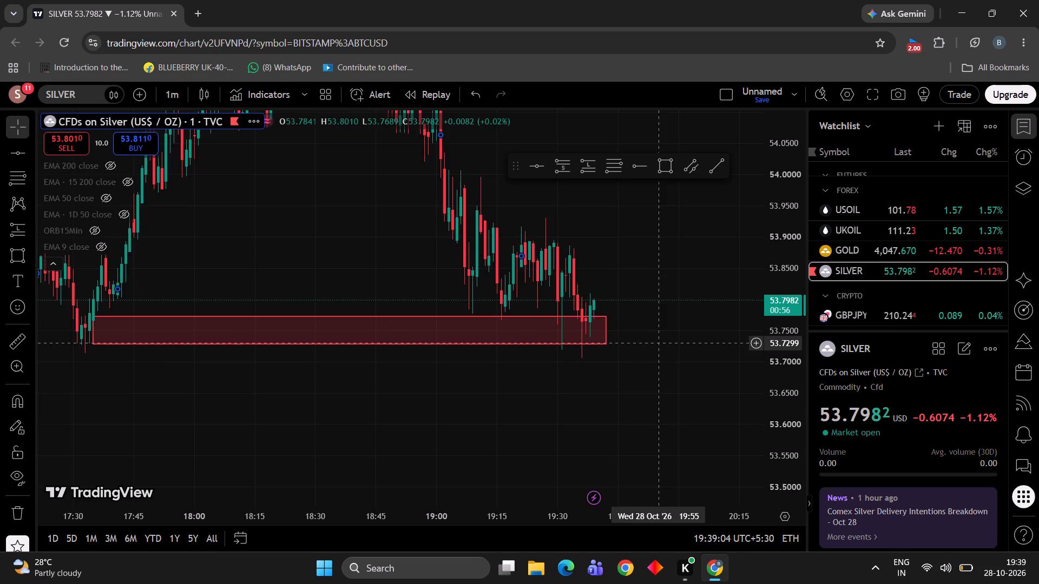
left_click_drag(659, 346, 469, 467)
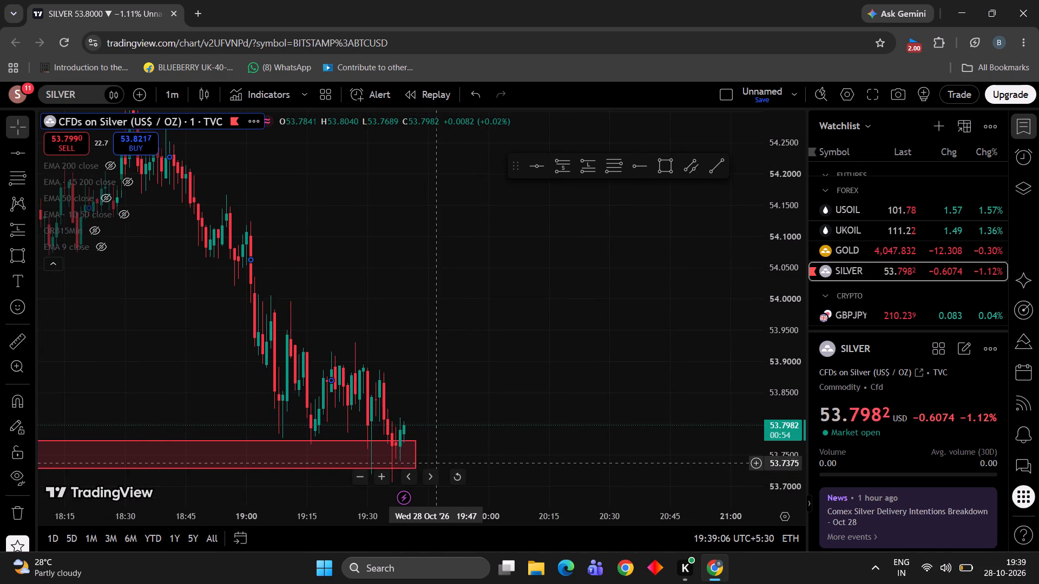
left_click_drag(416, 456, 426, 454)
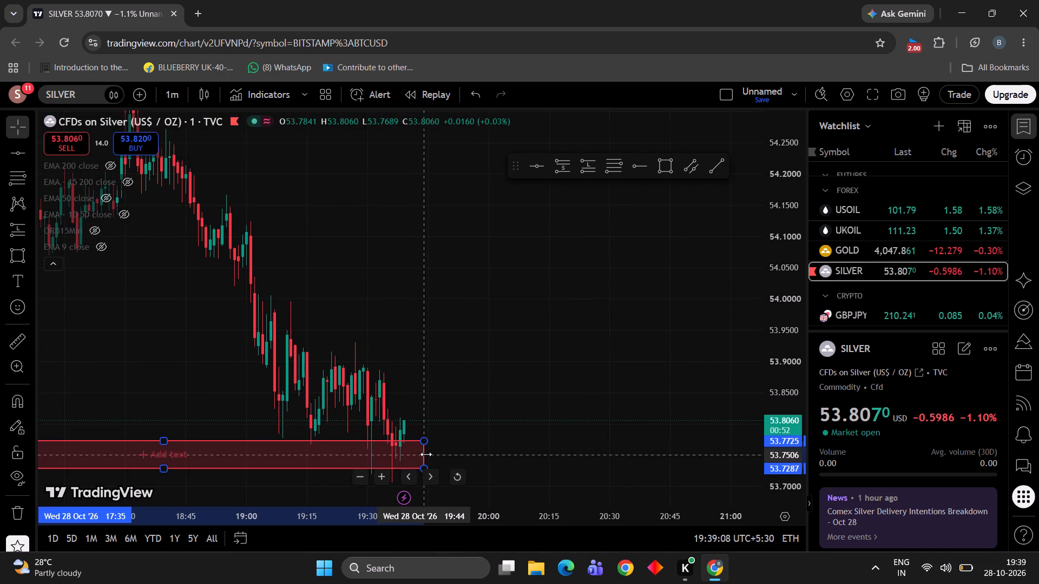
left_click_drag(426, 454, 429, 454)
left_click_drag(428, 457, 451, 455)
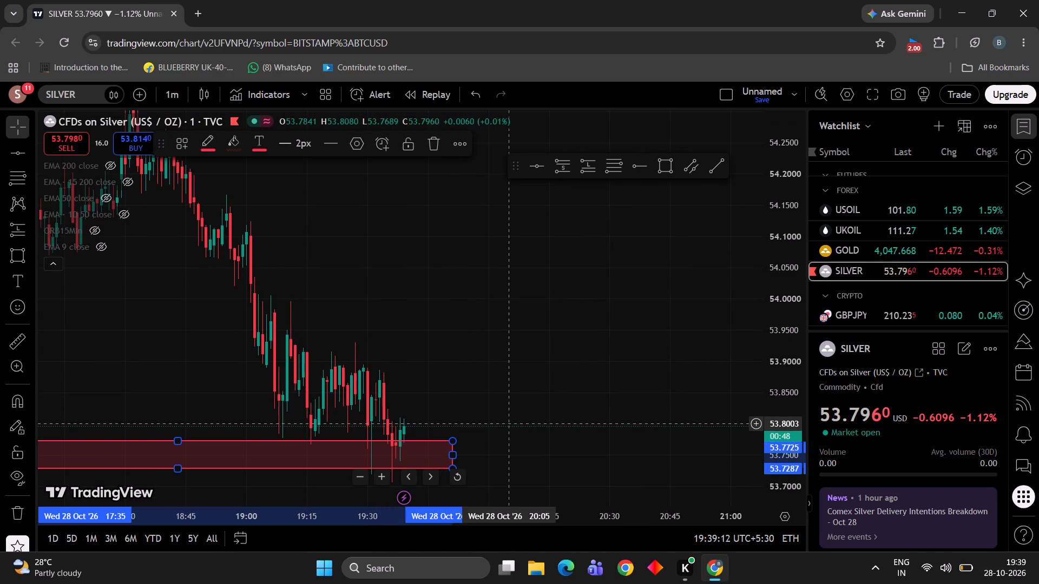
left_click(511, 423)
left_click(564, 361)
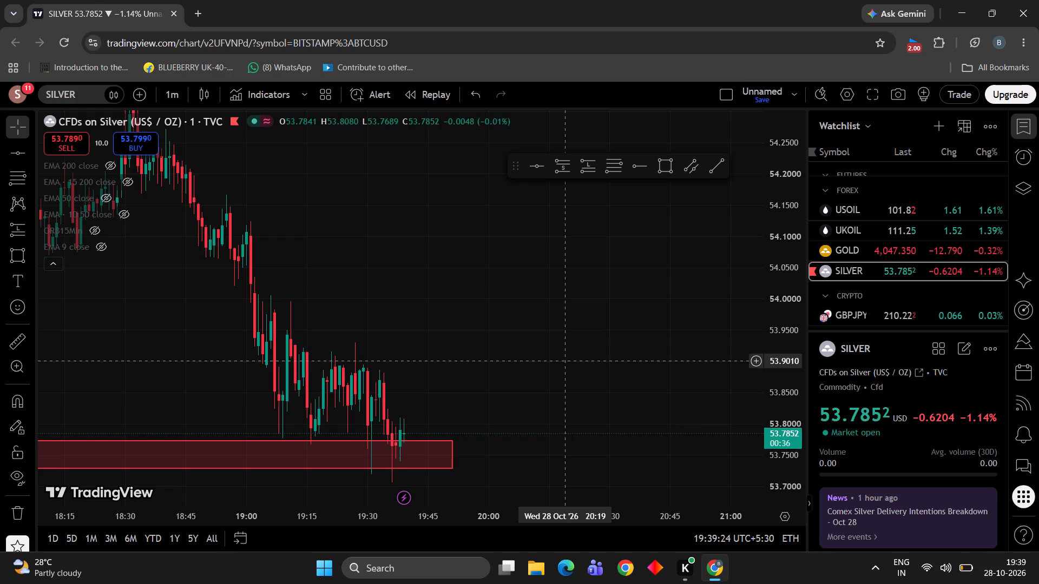
Switch the SILVER chart to the 5-minute interval and review the rise and decline around the rectangle zone.
key("5")
key("Return")
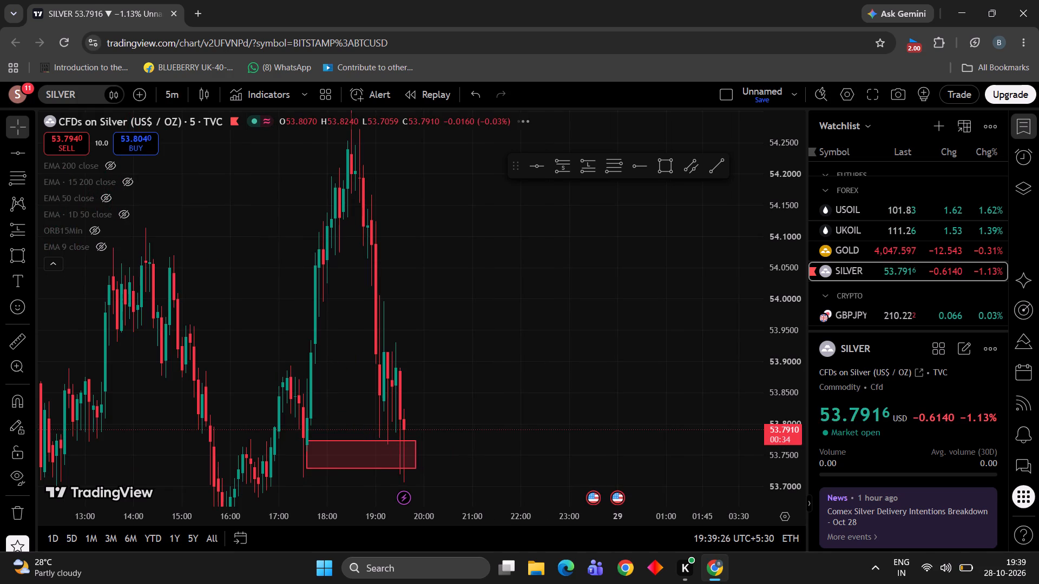
scroll(805, 314, "up", 1)
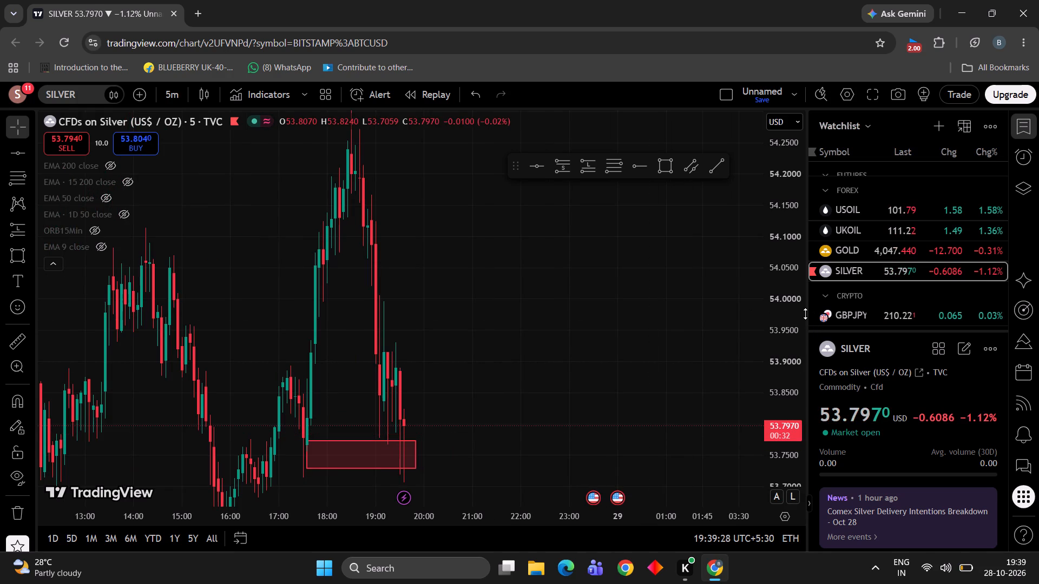
scroll(805, 314, "up", 3)
scroll(805, 314, "down", 5)
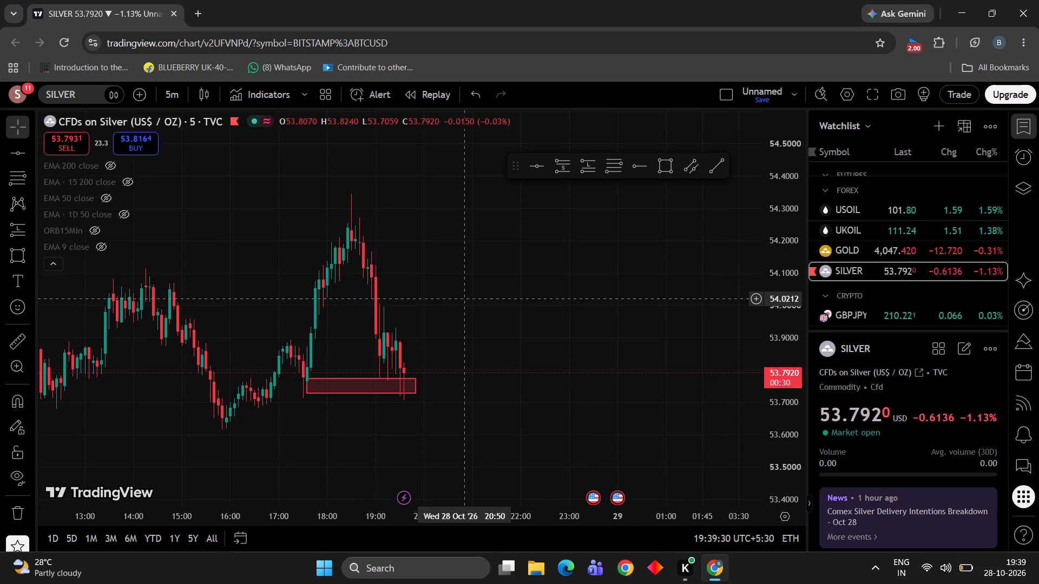
scroll(506, 303, "left", 2)
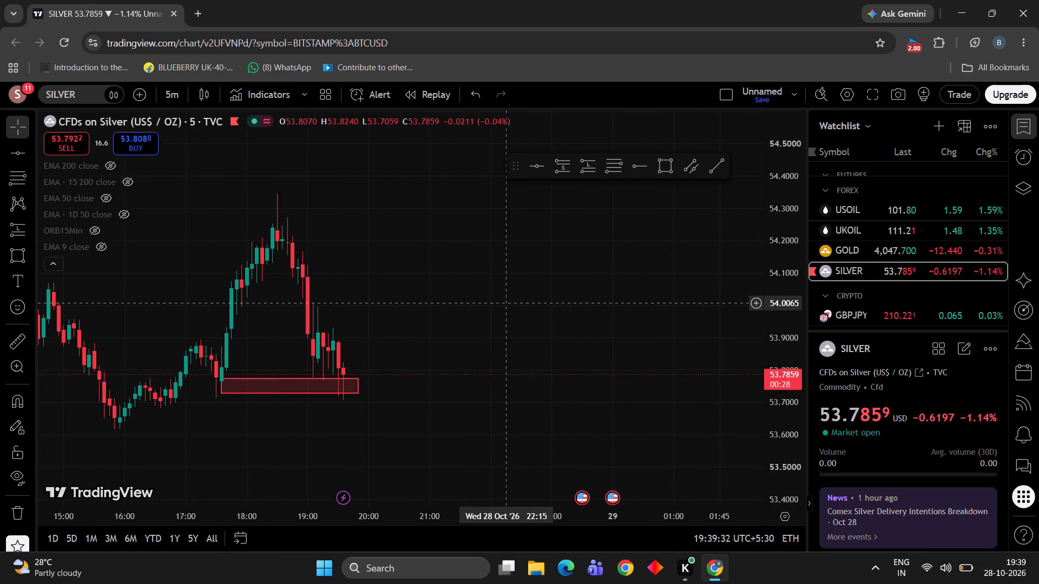
scroll(506, 303, "left", 1)
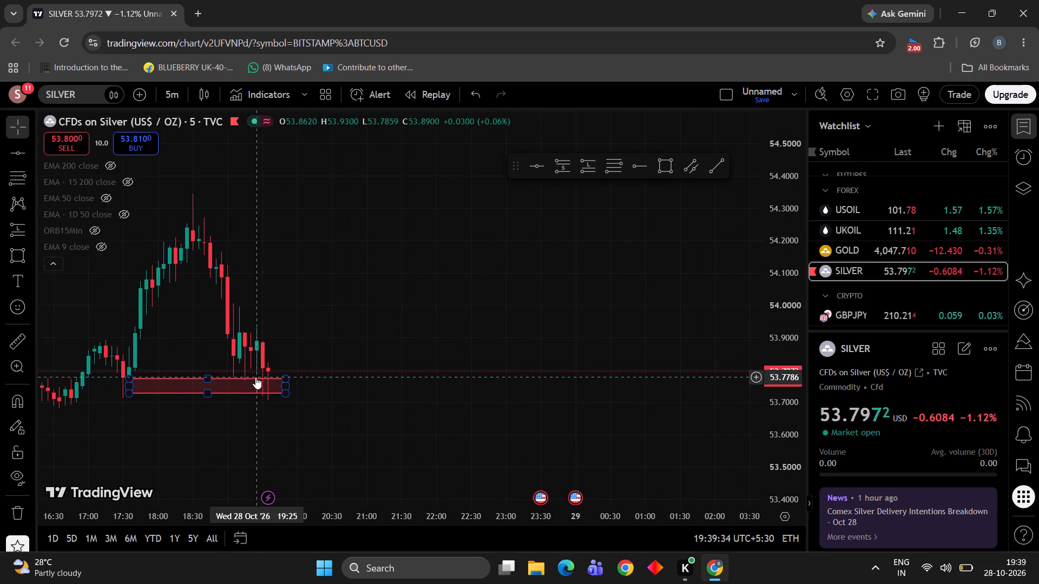
left_click_drag(378, 305, 563, 327)
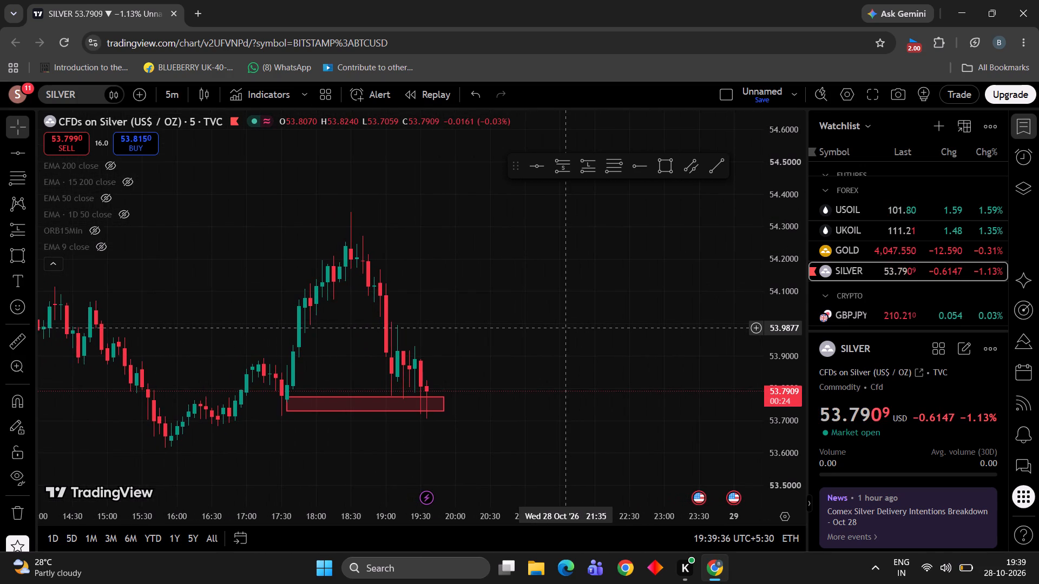
Switch the SILVER chart to the 15-minute interval, reset the chart view and review price structure from 27 October around the zone.
type("15")
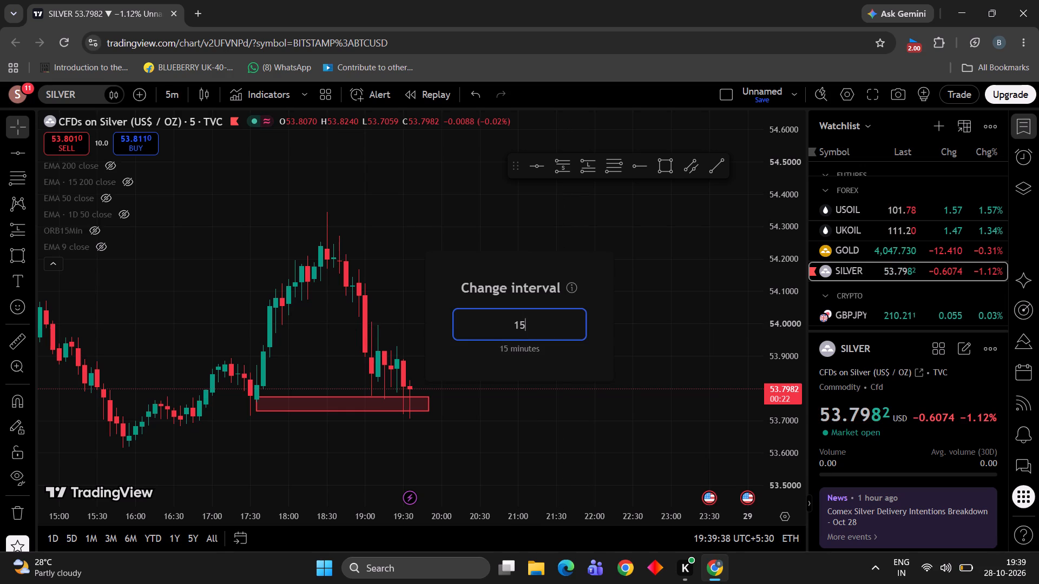
key("Return")
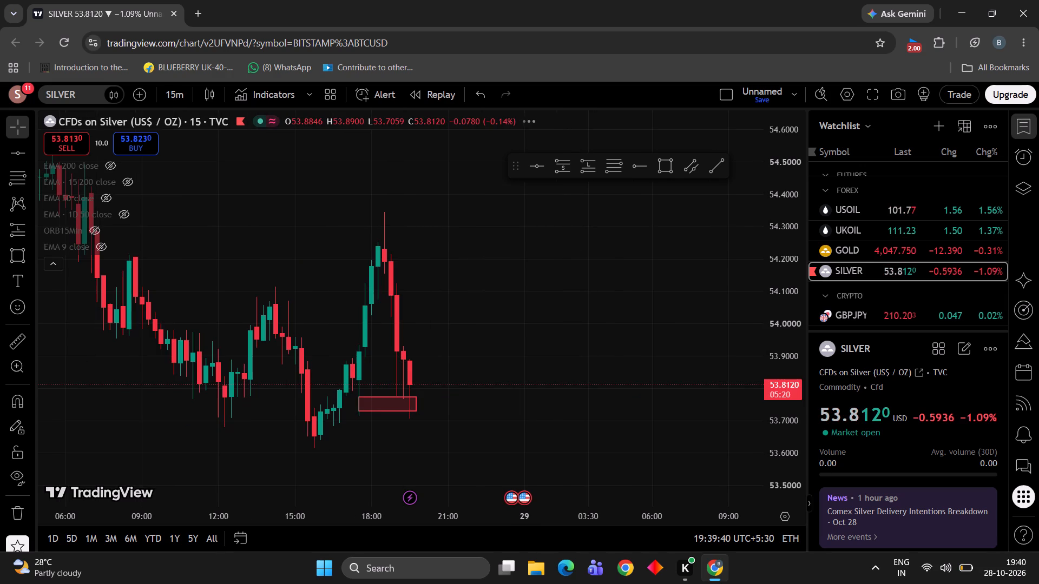
key("alt+r")
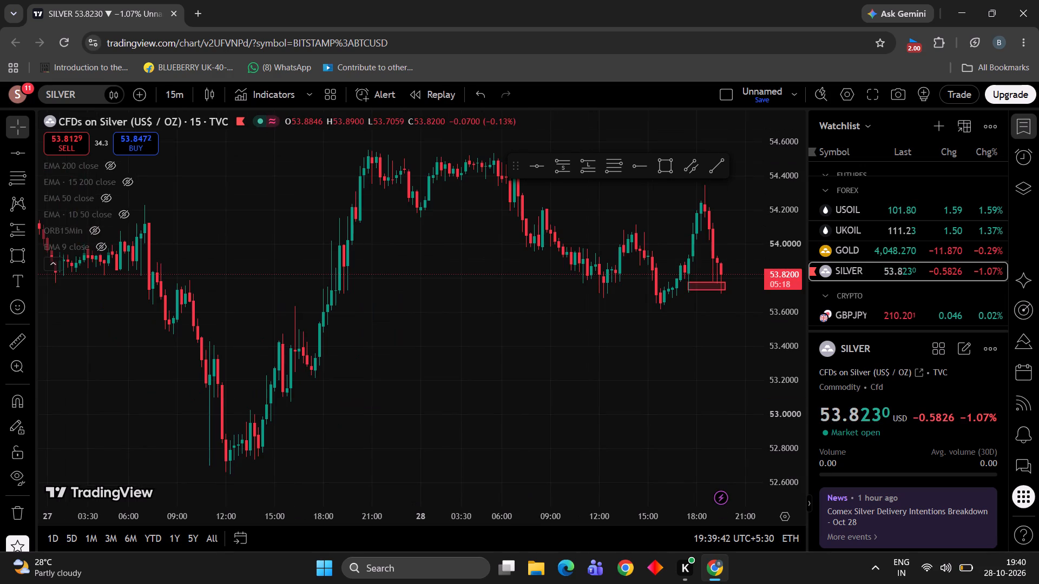
left_click_drag(727, 377, 504, 505)
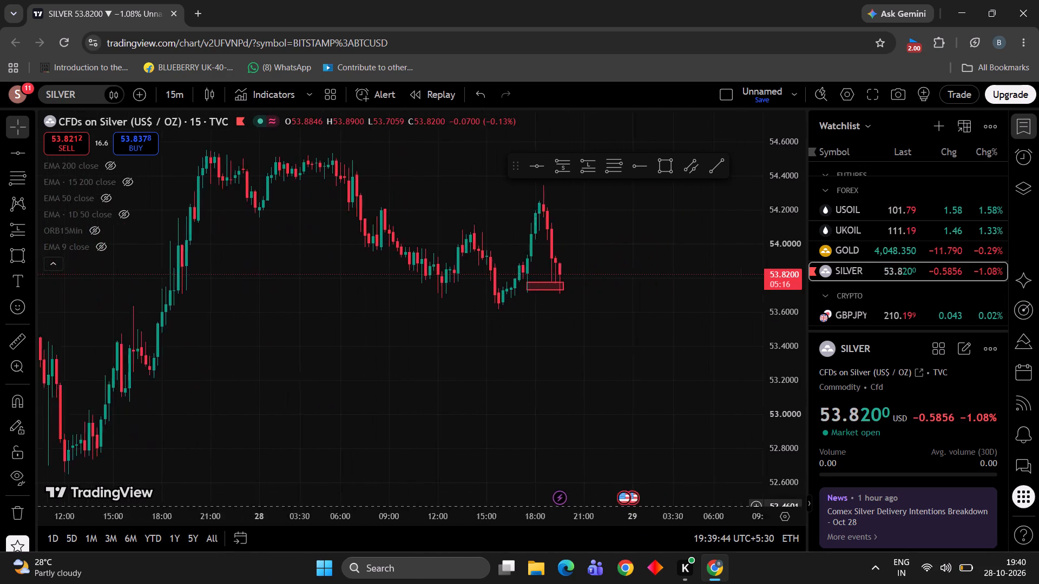
left_click_drag(504, 505, 614, 436)
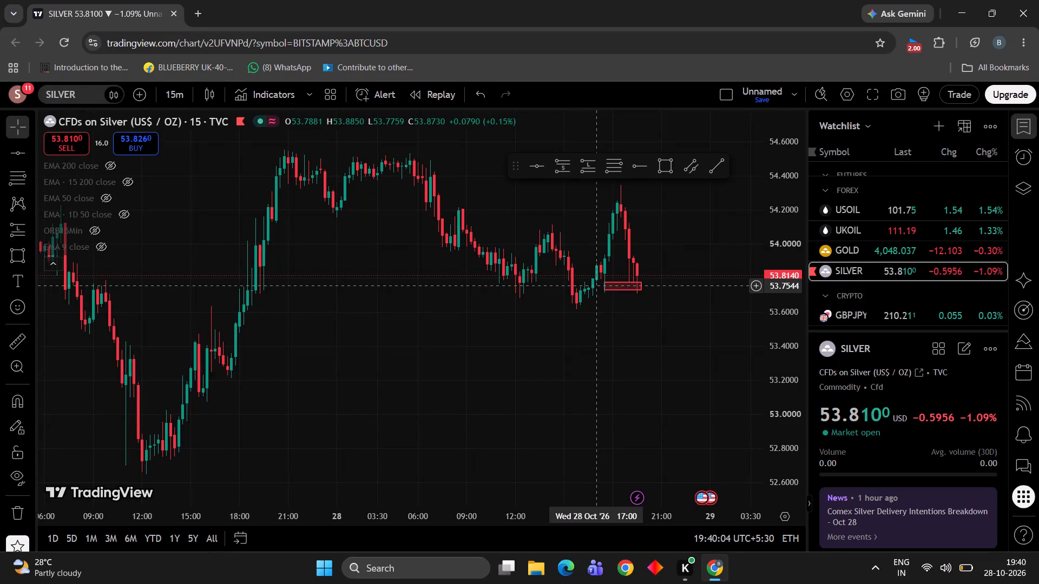
left_click(615, 340)
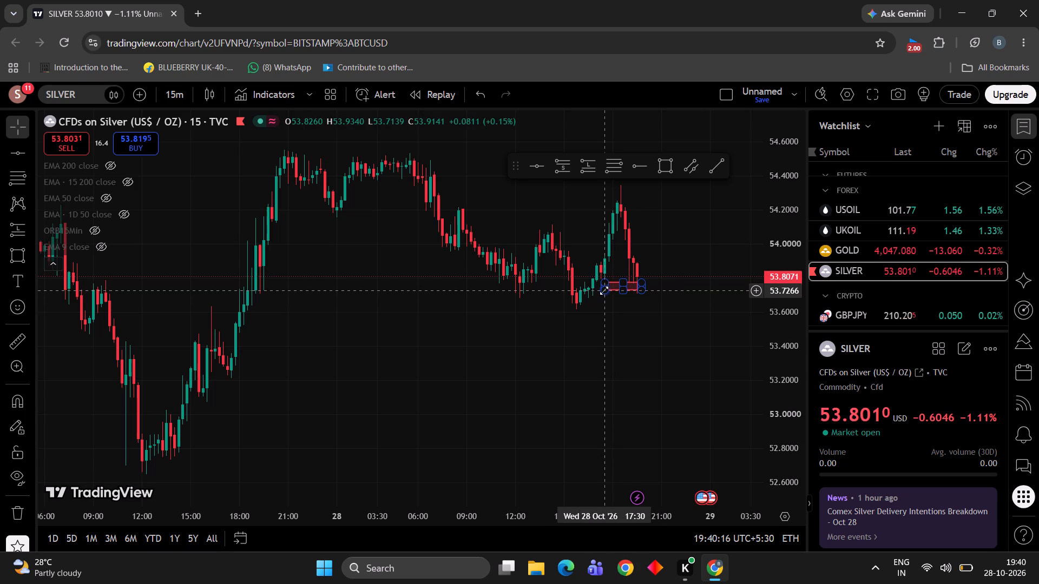
Extend the zone's lower-left corner back to 12:15 on 28 October and down to a price of about 53.6829.
left_click_drag(604, 290, 572, 295)
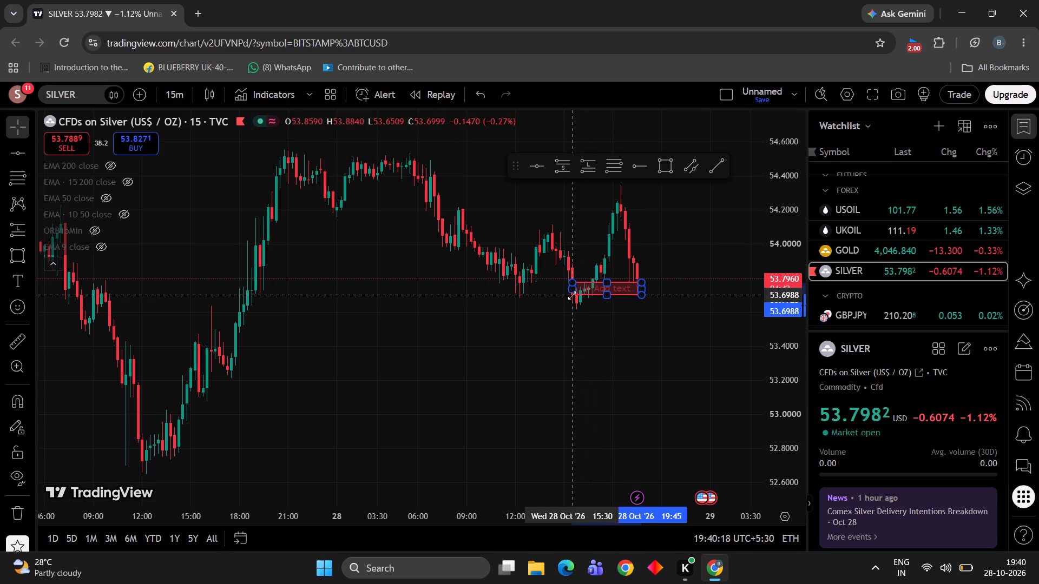
left_click_drag(572, 295, 521, 298)
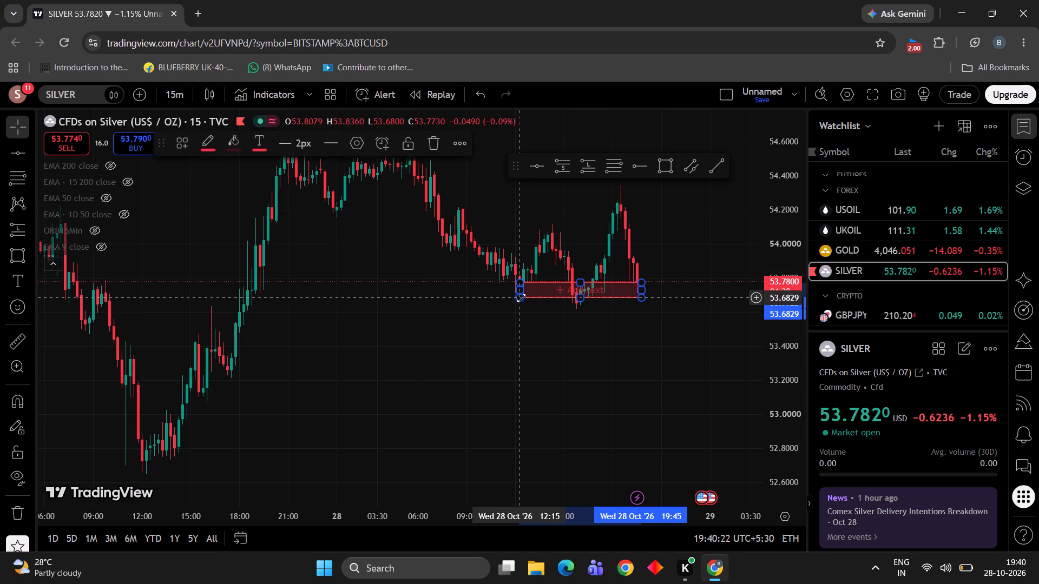
left_click(529, 333)
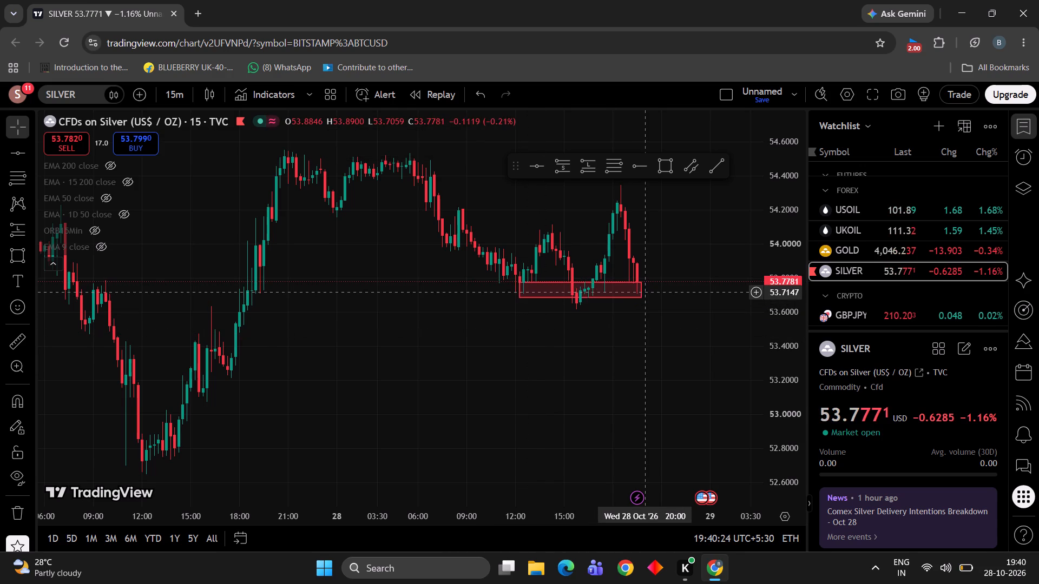
Extend the zone's right edge past the latest 15-minute candle to 22:30 on 28 October.
left_click_drag(643, 289, 653, 289)
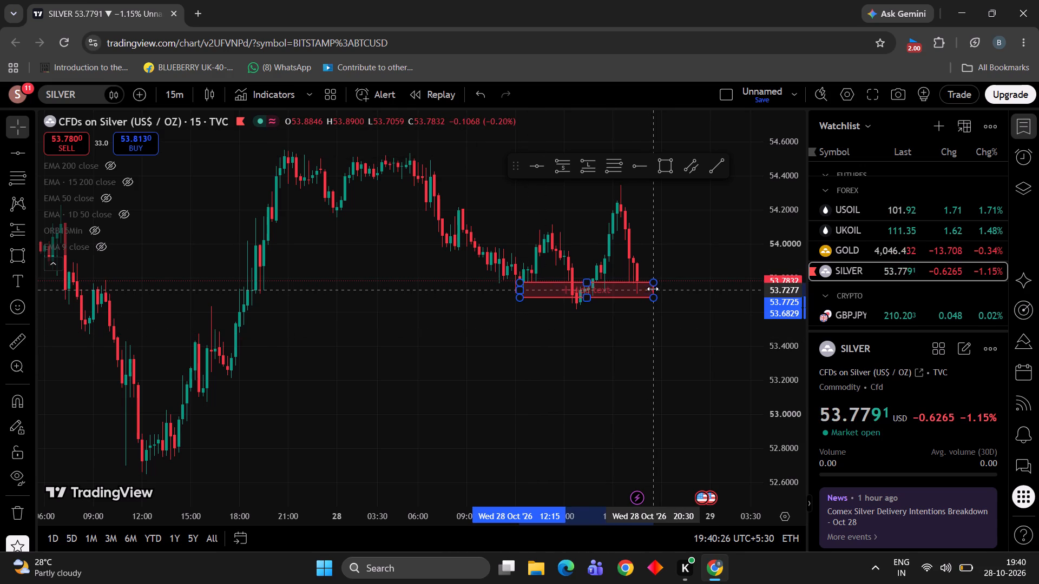
left_click_drag(653, 289, 675, 280)
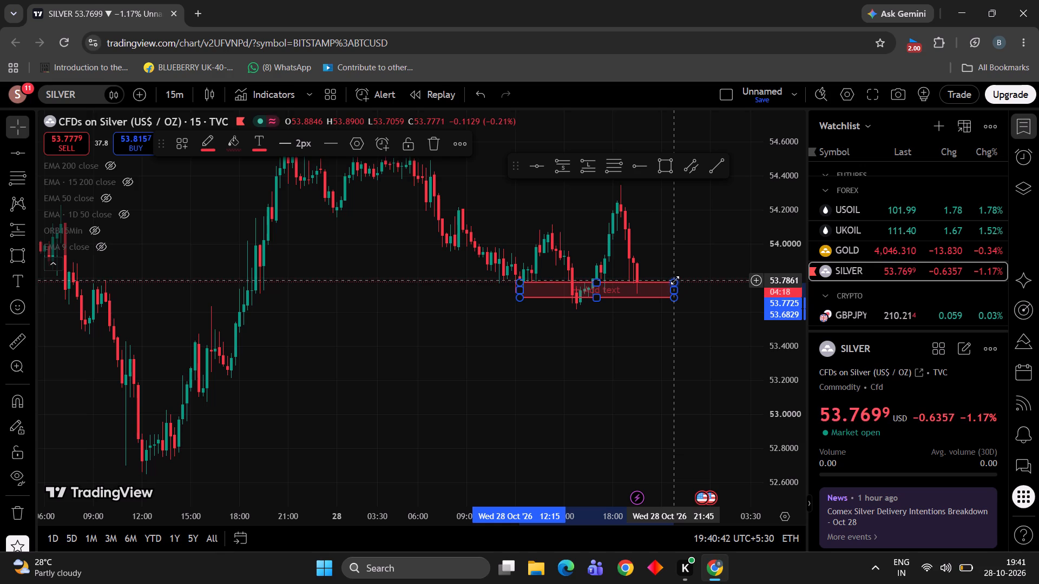
left_click(645, 366)
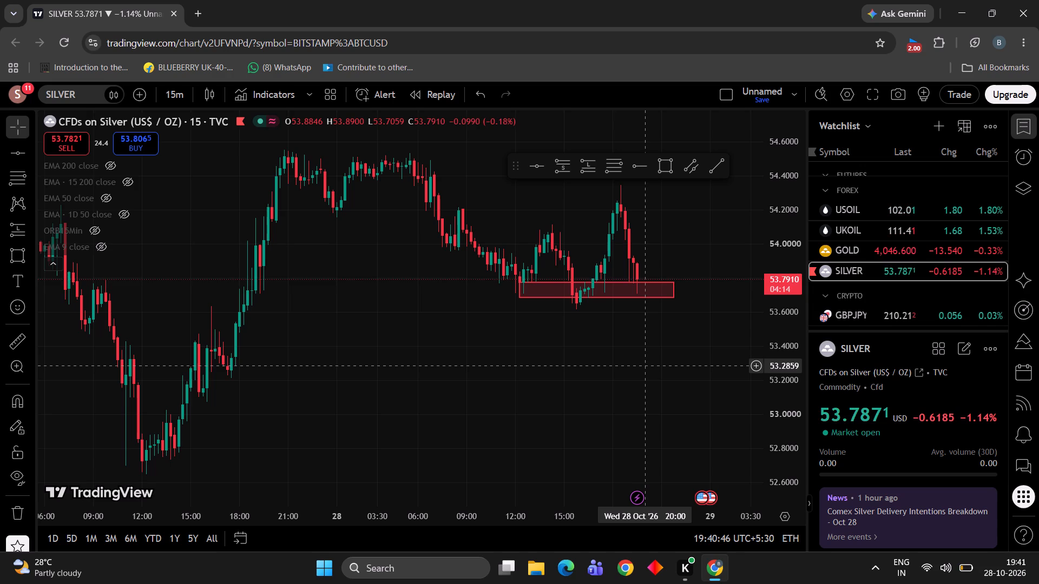
left_click_drag(647, 364, 514, 450)
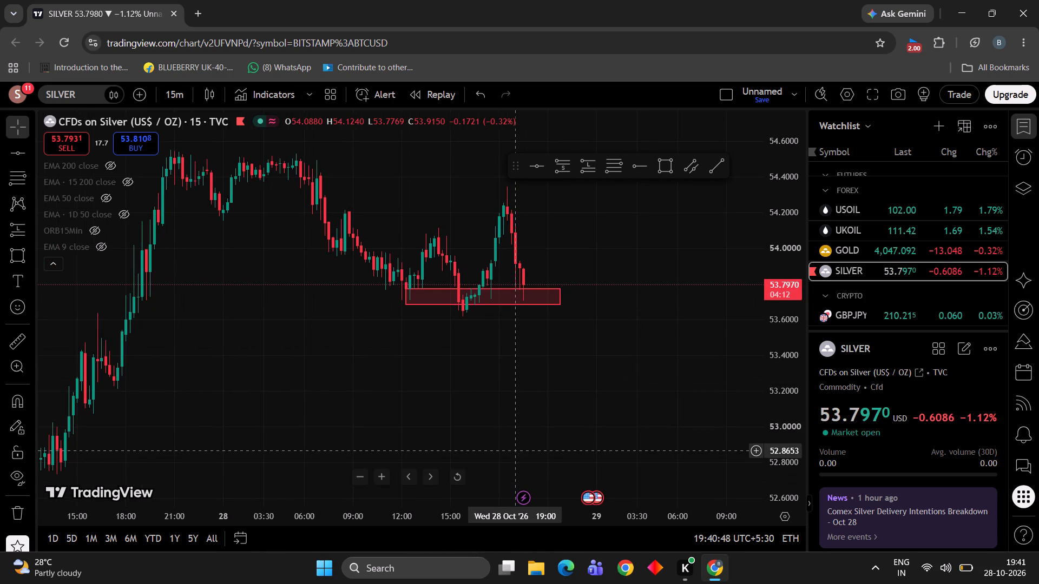
left_click(509, 346)
left_click_drag(509, 346, 405, 323)
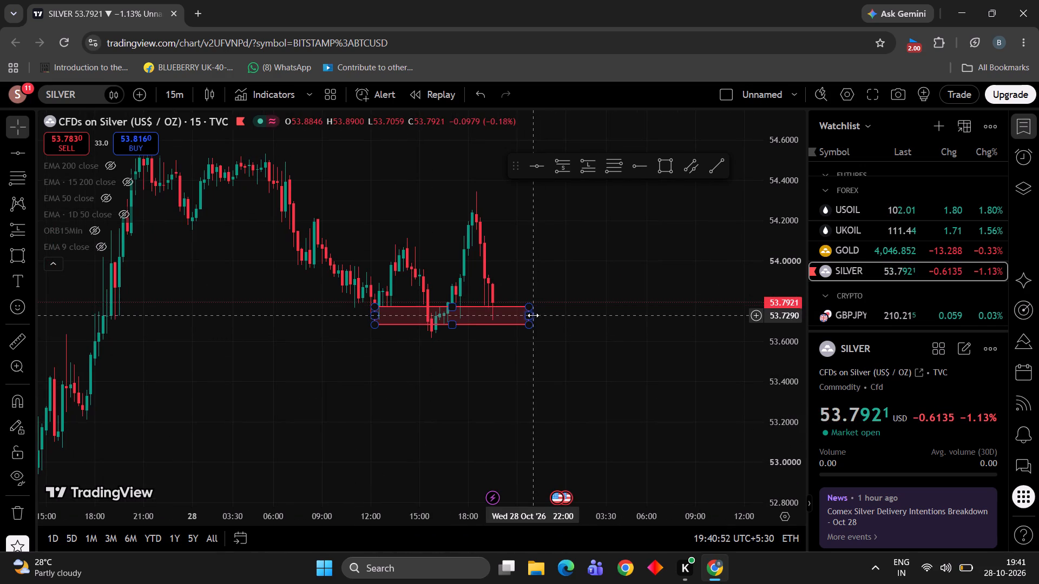
left_click(532, 316)
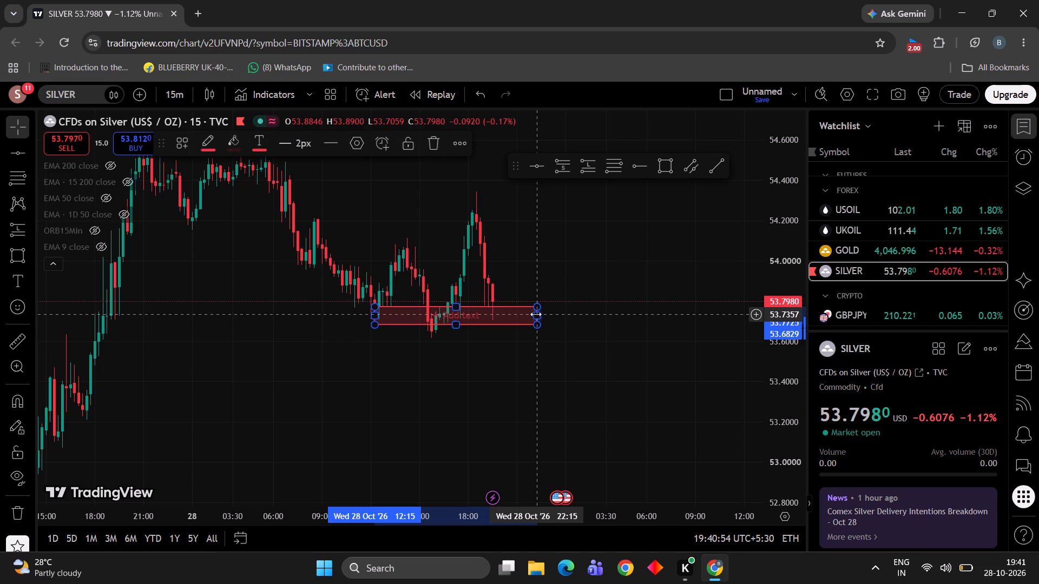
left_click(561, 324)
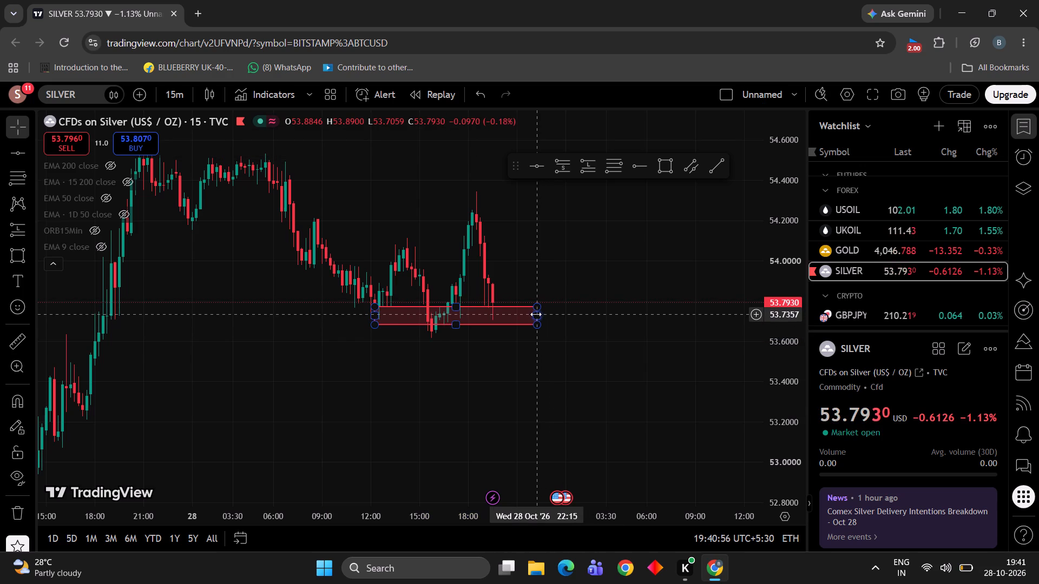
left_click_drag(536, 315, 542, 314)
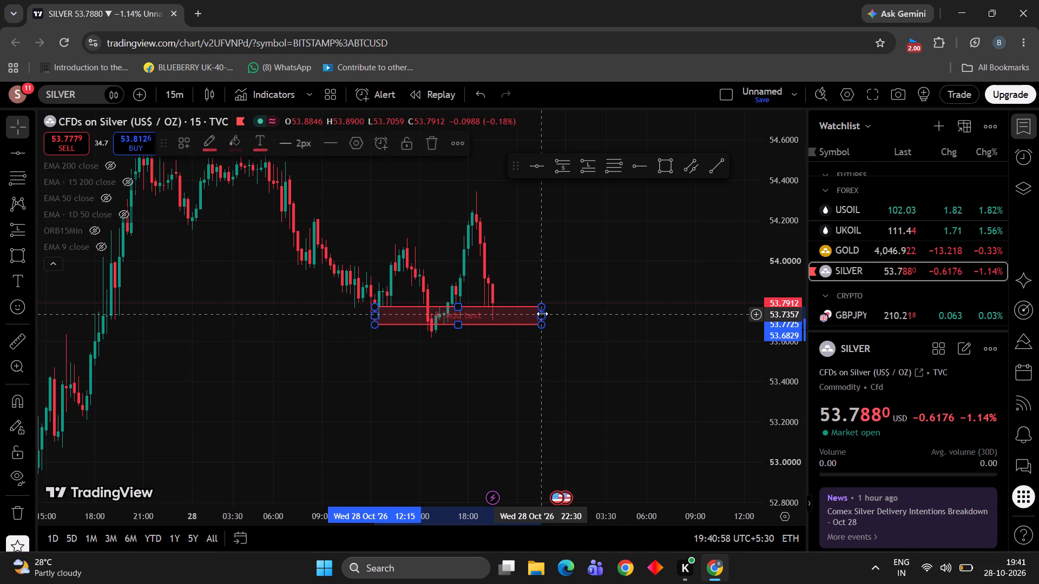
left_click(583, 313)
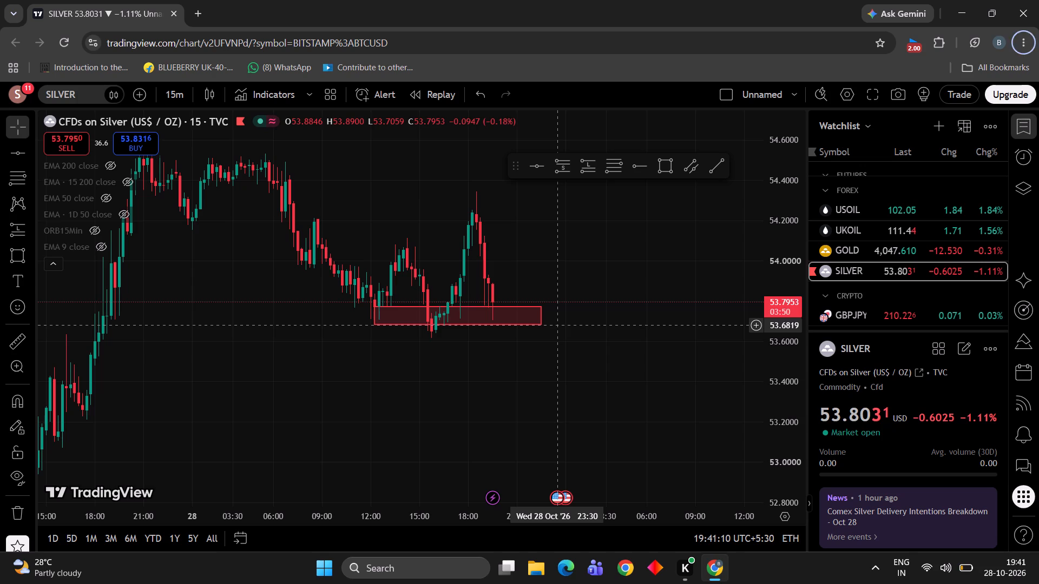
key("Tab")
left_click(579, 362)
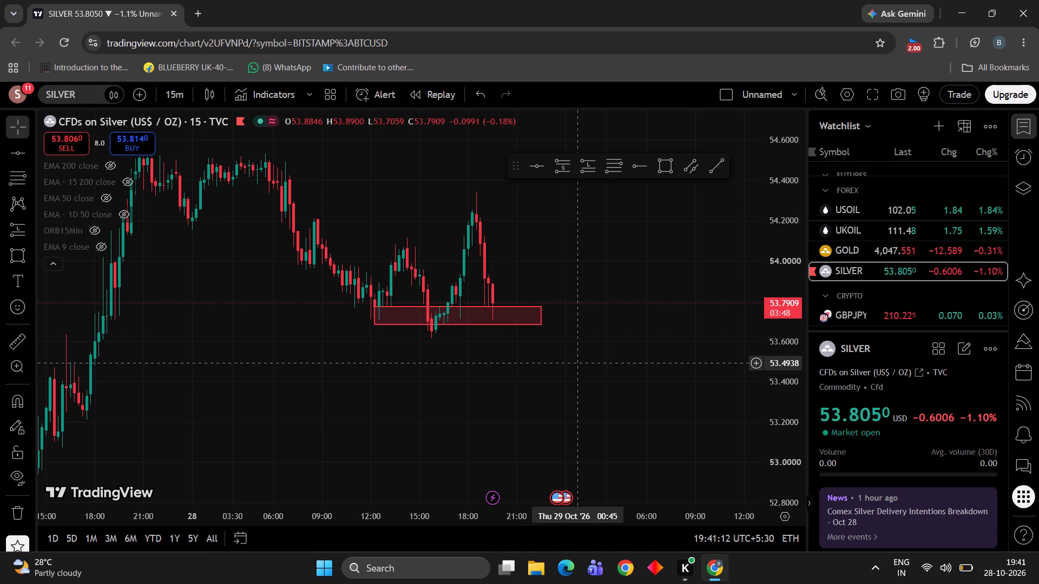
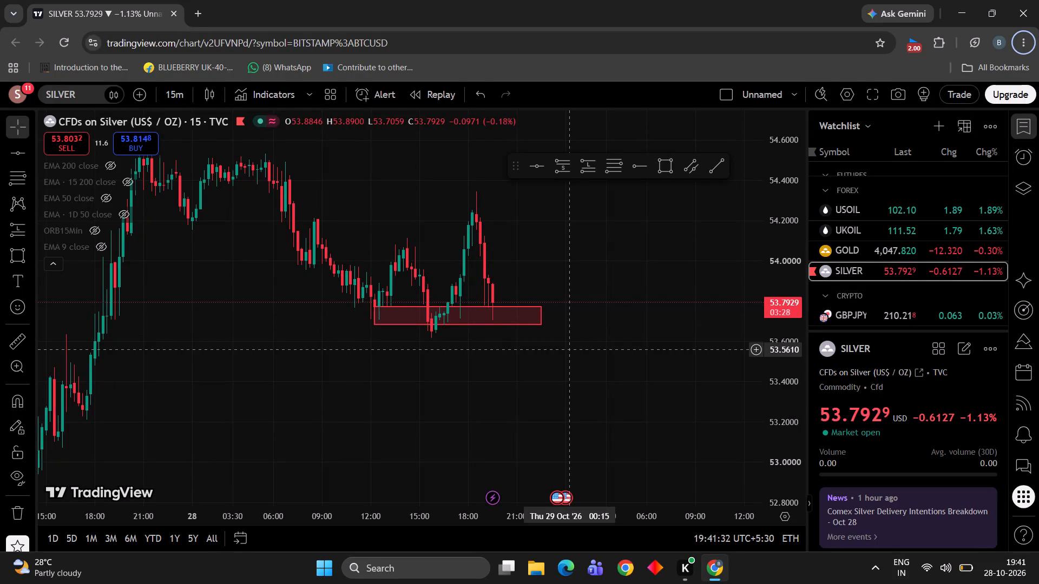
Measure the price range from about 53.8170 up to about 53.9887 just after the latest SILVER candle above the zone.
left_click(568, 349)
left_click(595, 370)
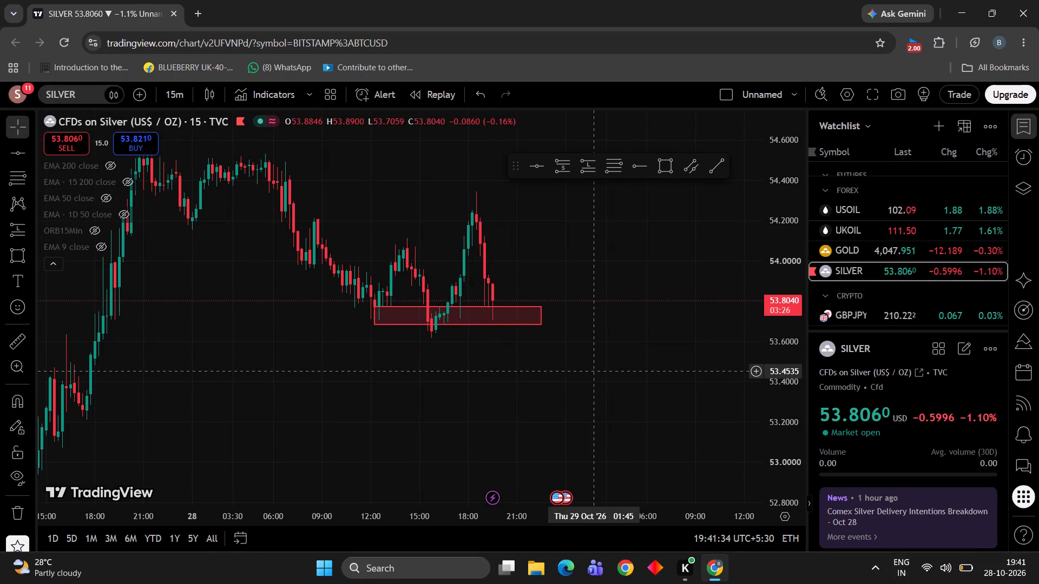
left_click_drag(542, 357, 506, 434)
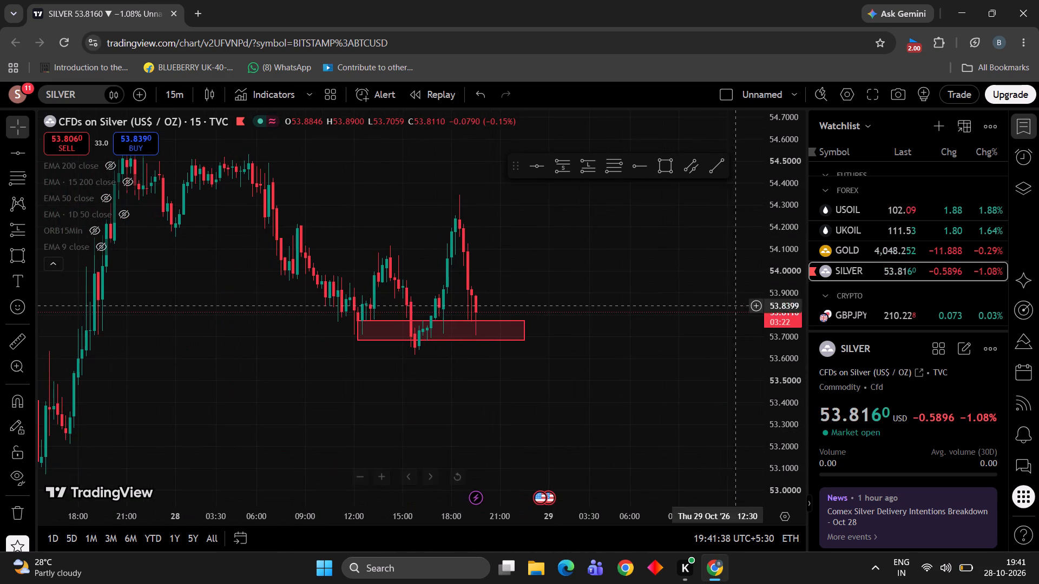
scroll(781, 297, "down", 1)
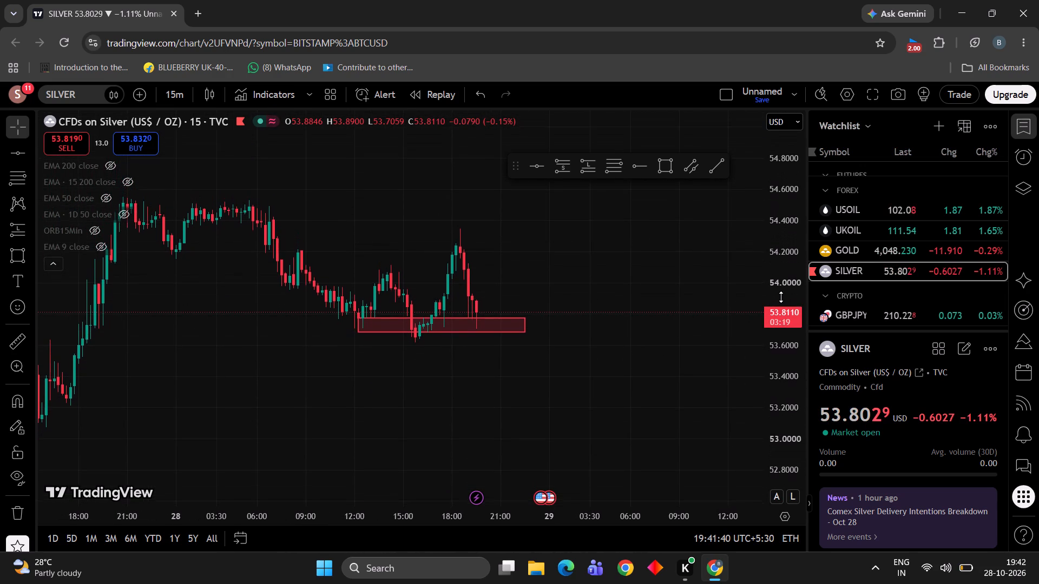
left_click_drag(620, 298, 525, 388)
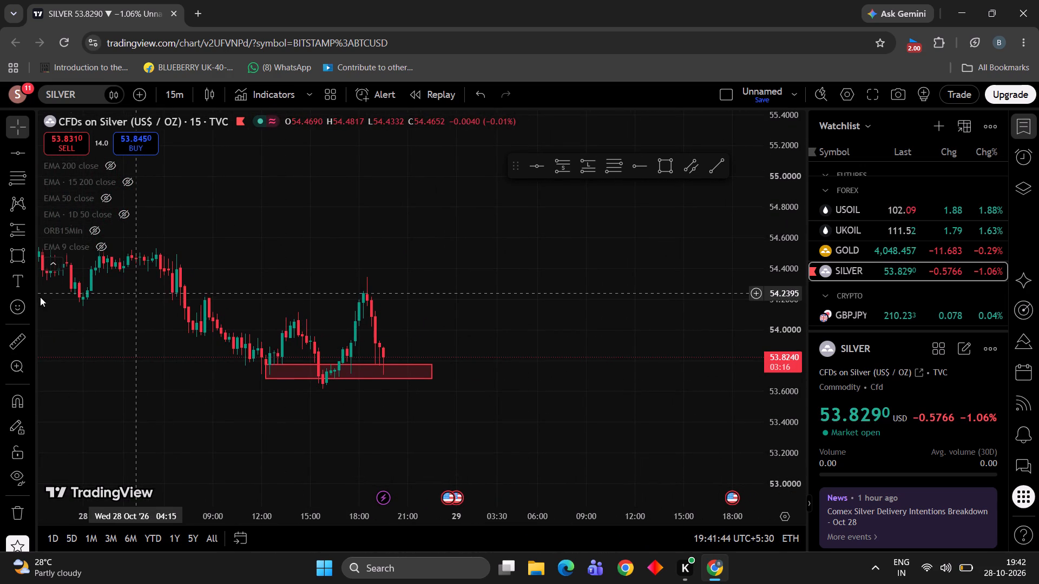
left_click(19, 339)
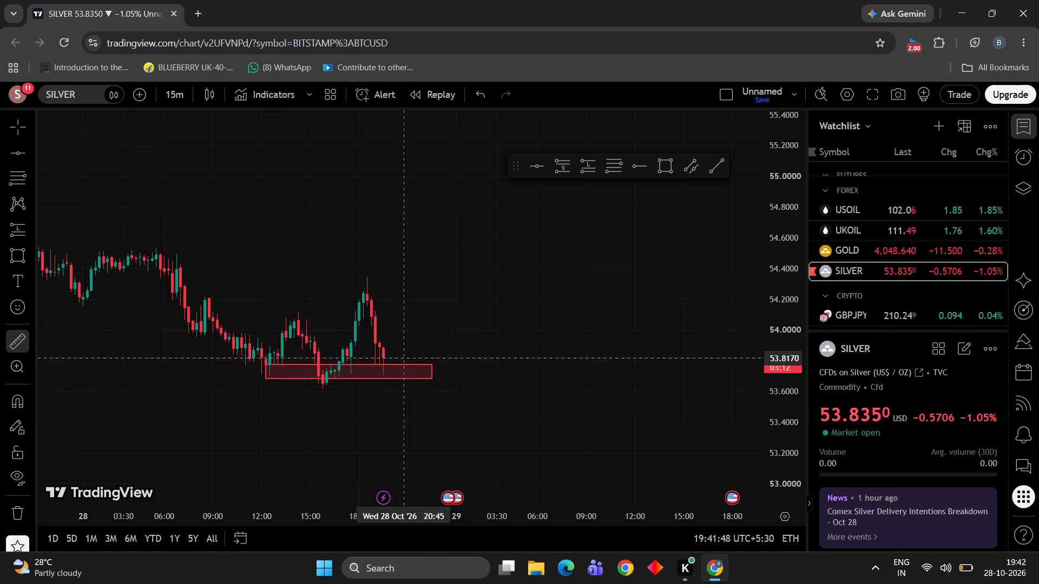
left_click_drag(403, 358, 423, 298)
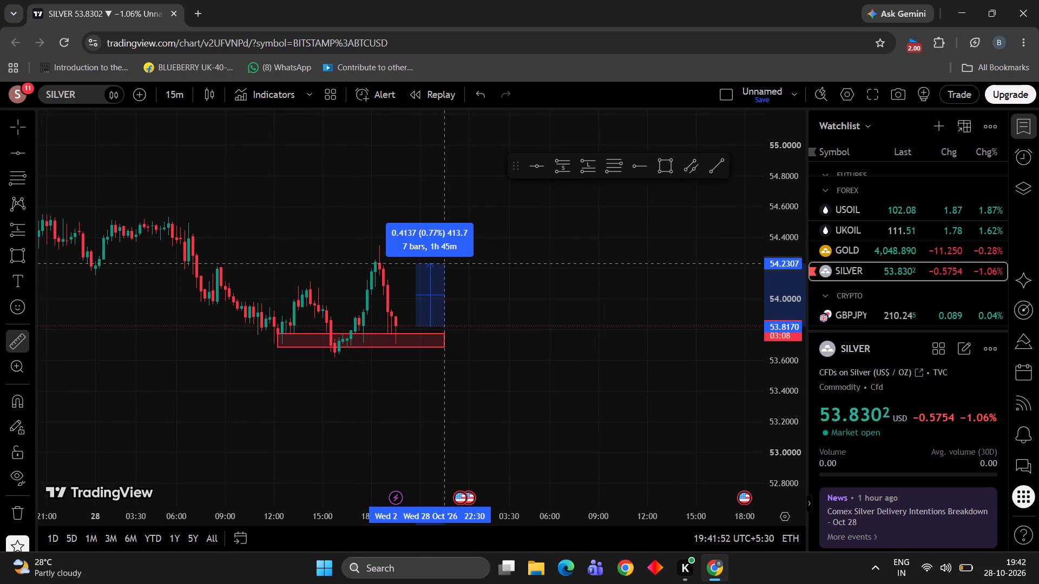
left_click(444, 301)
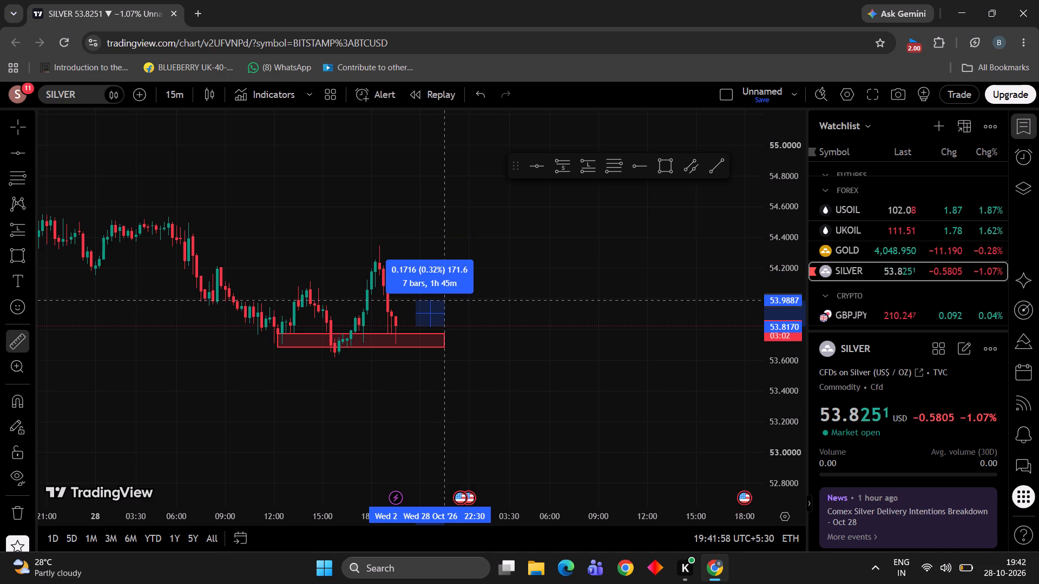
left_click(444, 301)
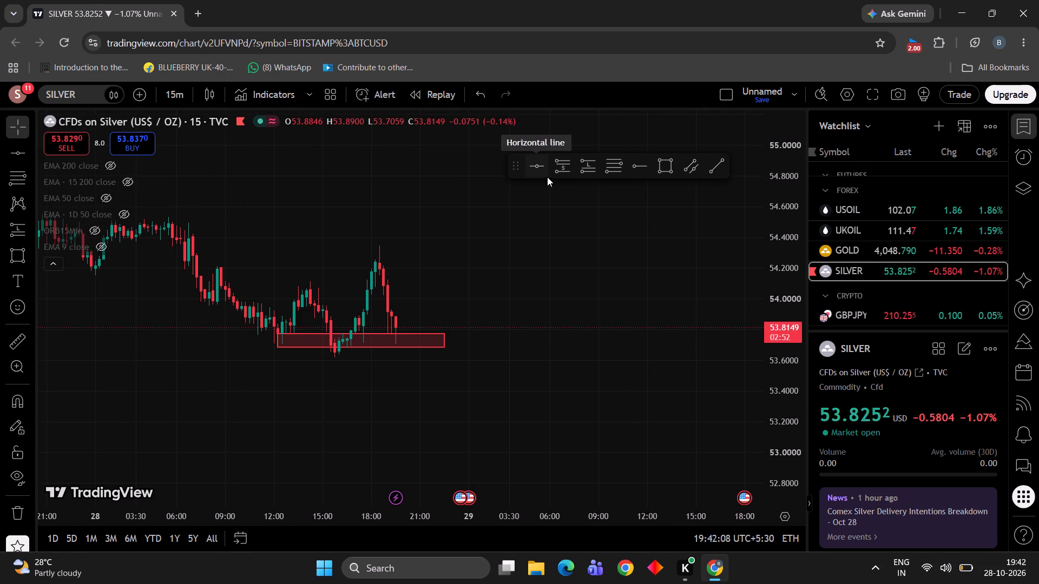
Place a long position at 20:30 on 28 October with entry about 53.7906 and raise its target to about 54.0503.
left_click(578, 166)
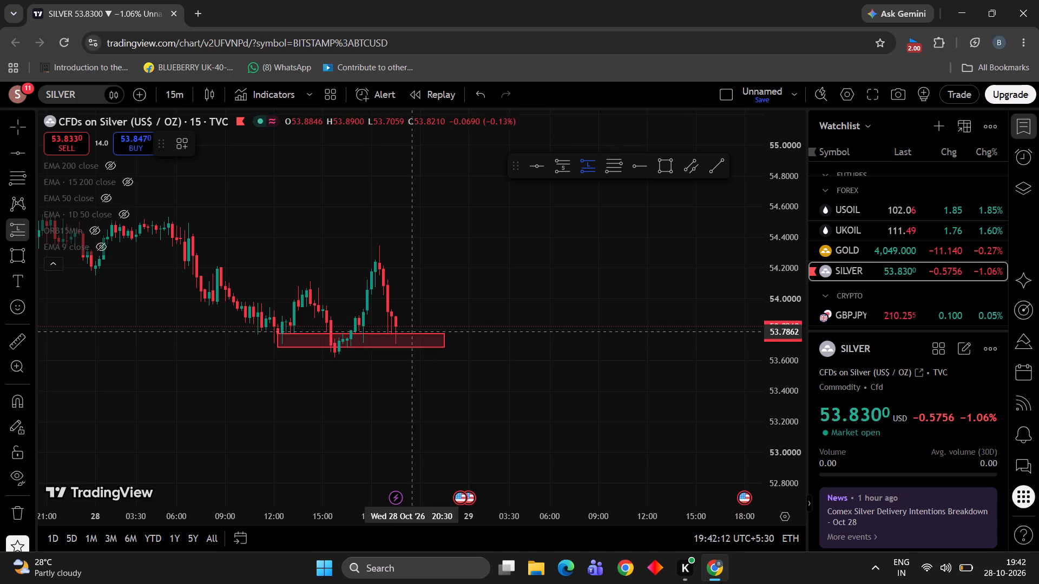
left_click(411, 331)
left_click(449, 252)
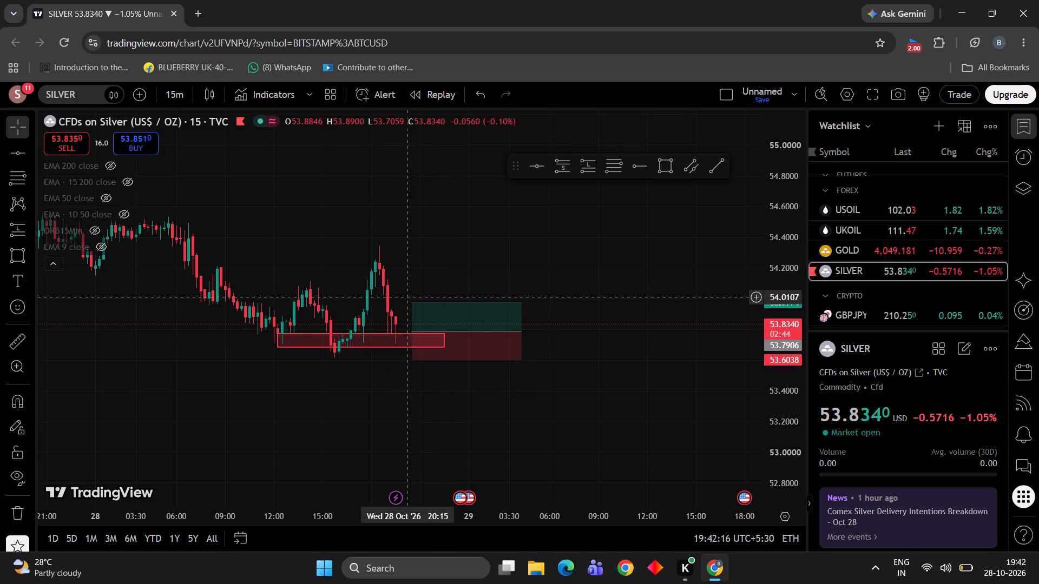
left_click_drag(410, 302, 412, 290)
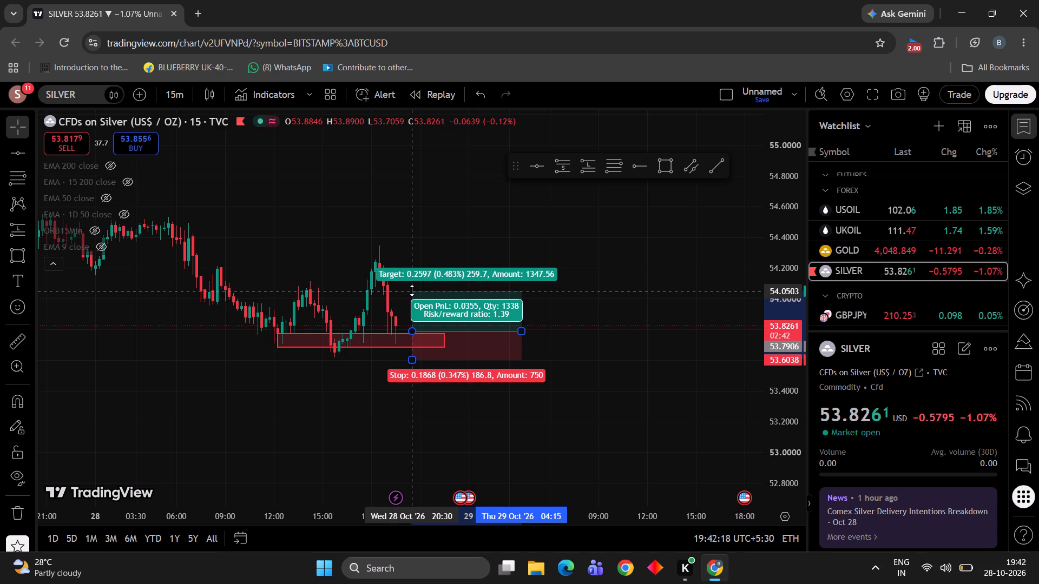
left_click_drag(412, 290, 412, 291)
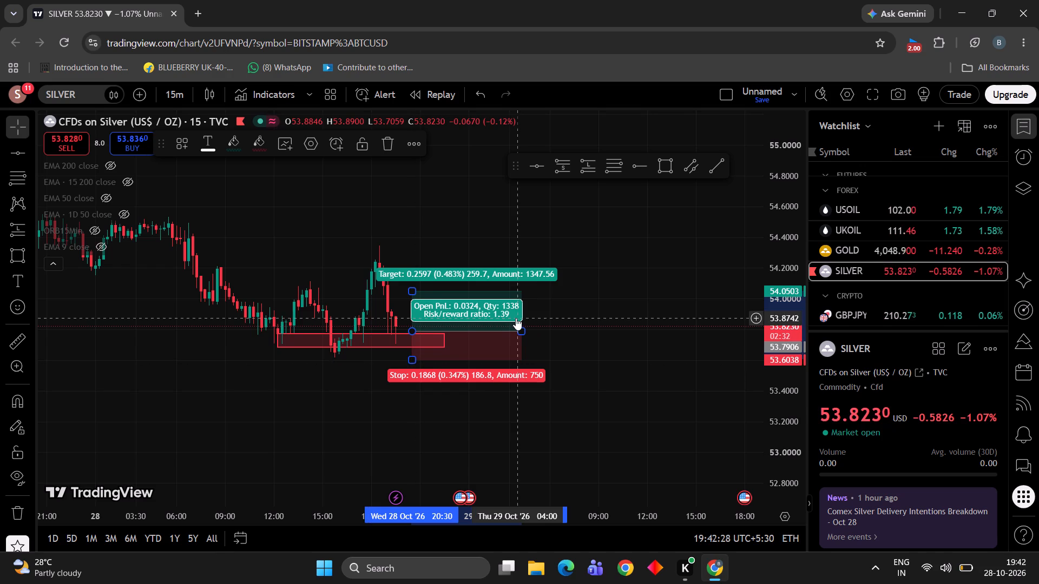
Shorten the long position so that its right edge ends at 00:30 on 29 October.
left_click_drag(523, 330, 508, 331)
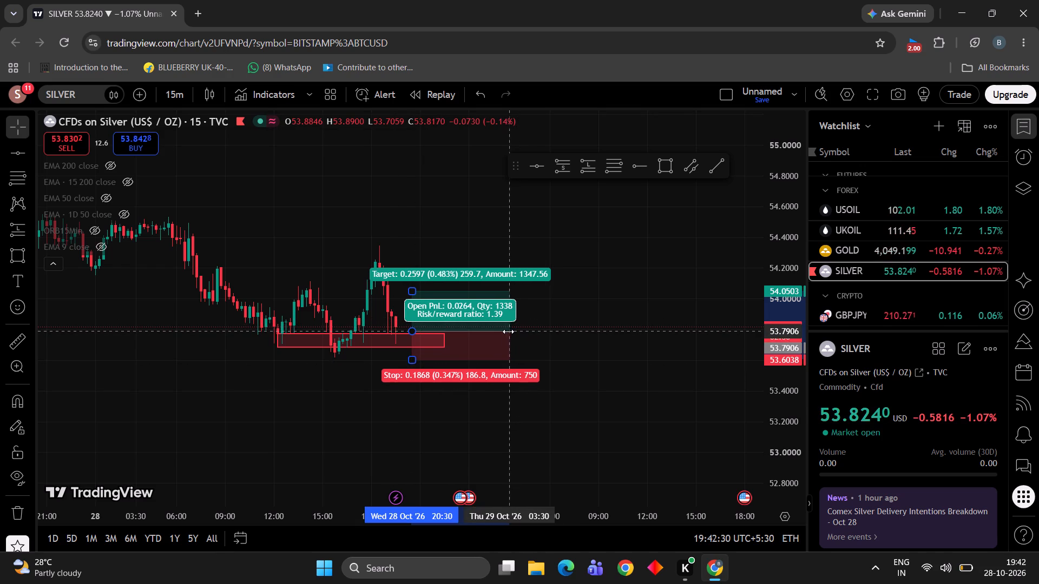
left_click_drag(508, 331, 478, 336)
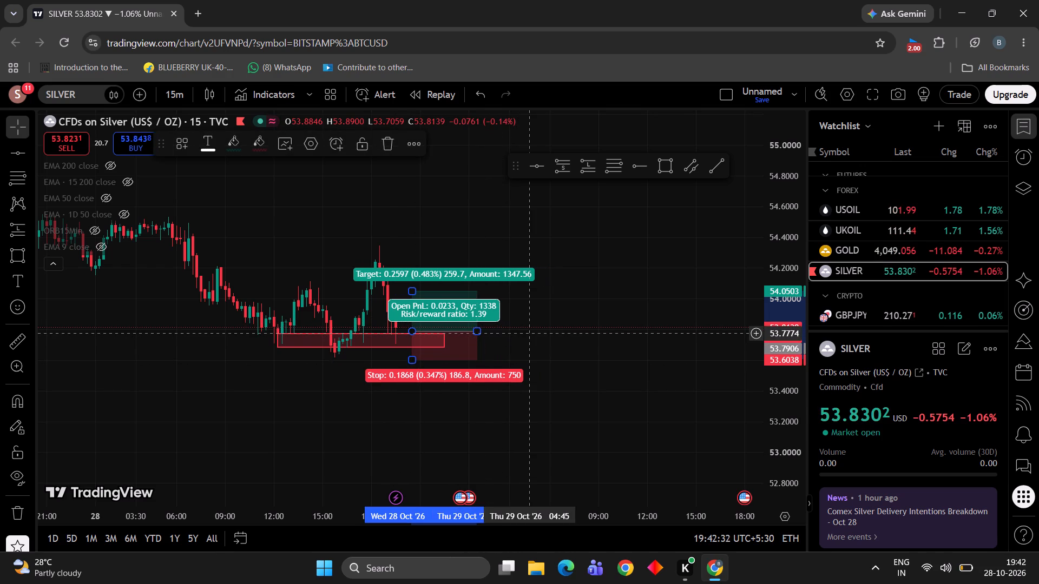
left_click(531, 333)
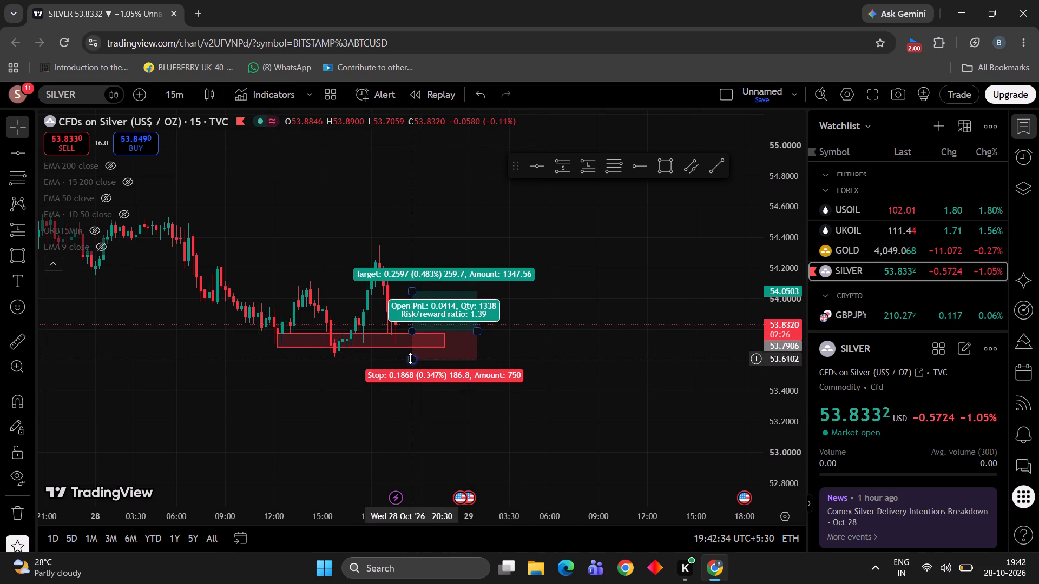
Raise the long position's stop level to about 53.6234, just below the zone's recent low.
left_click(411, 358)
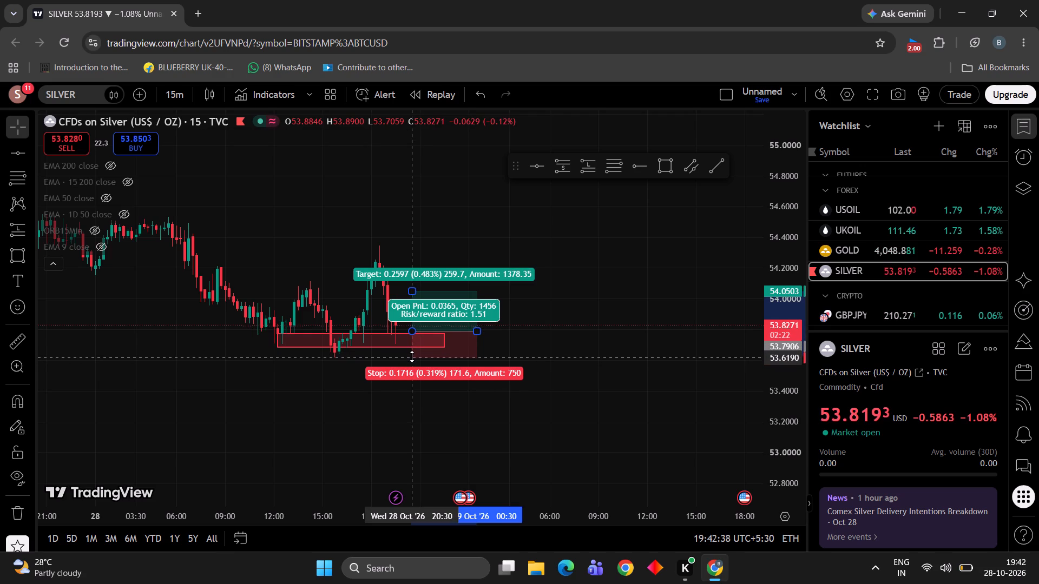
left_click(570, 345)
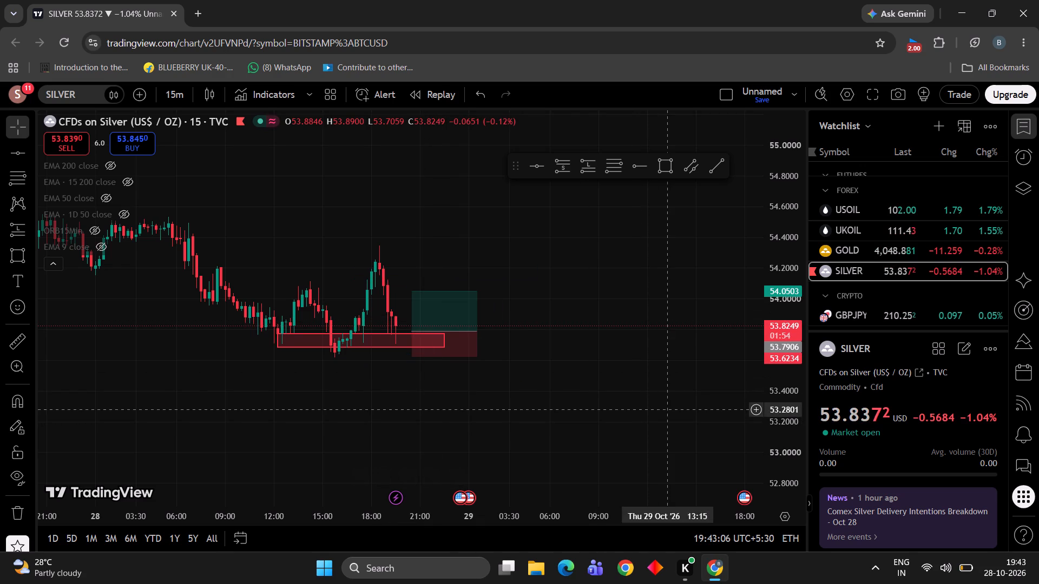
Review the 15-minute SILVER price structure from 27 October onward against the zone and the long position.
scroll(905, 347, "right", 3)
scroll(905, 347, "down", 4)
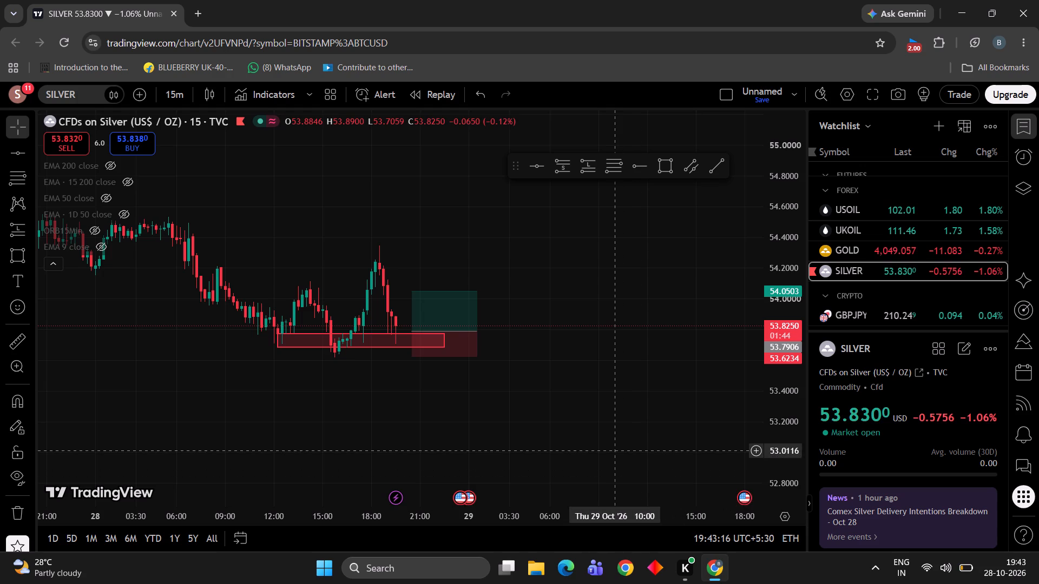
left_click_drag(615, 450, 602, 309)
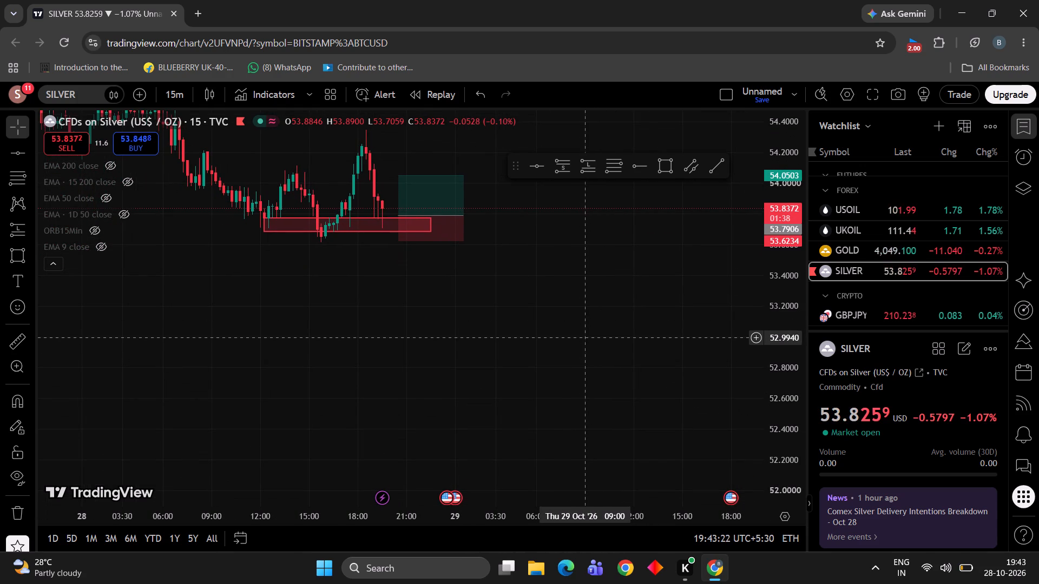
left_click_drag(584, 339, 571, 382)
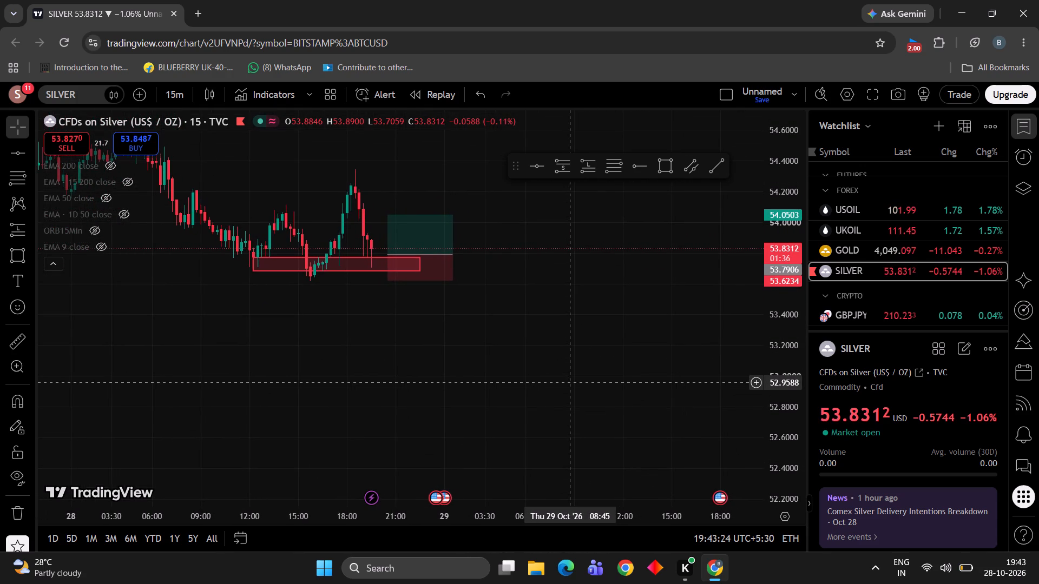
left_click_drag(571, 382, 661, 283)
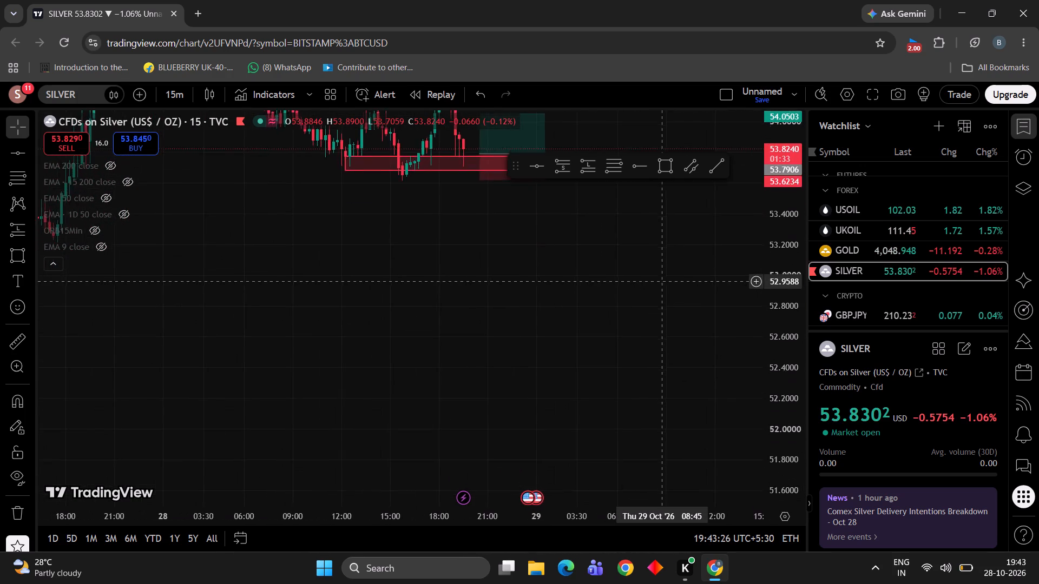
left_click_drag(661, 283, 673, 354)
left_click_drag(531, 342, 741, 409)
left_click_drag(459, 347, 604, 384)
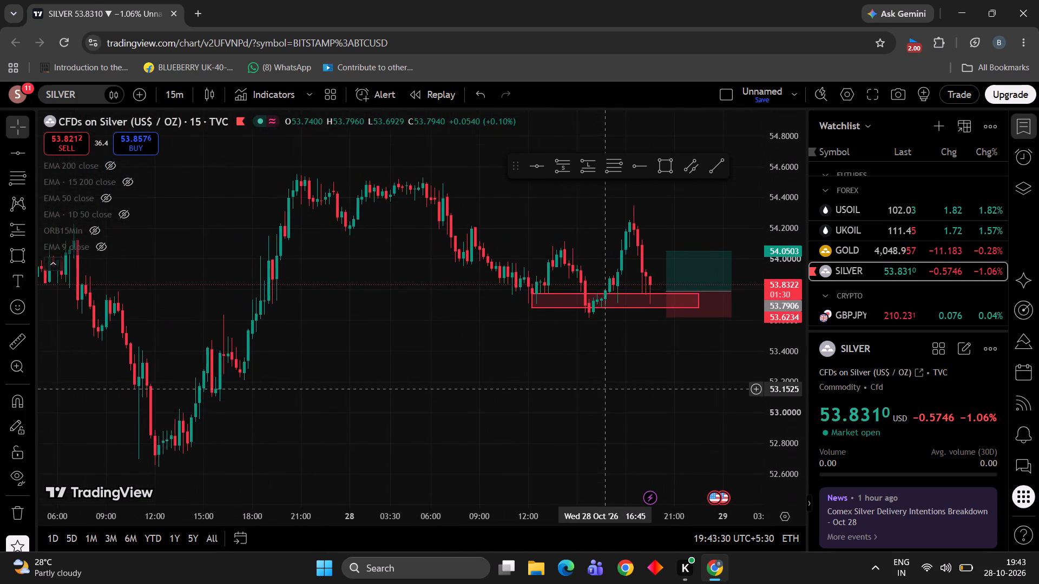
left_click_drag(604, 384, 593, 340)
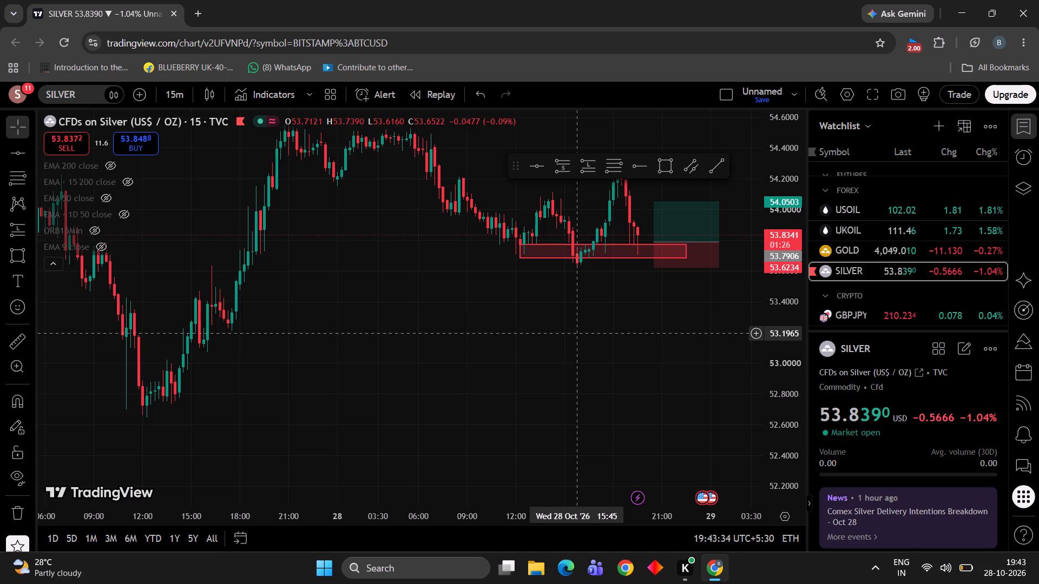
left_click_drag(575, 333, 596, 513)
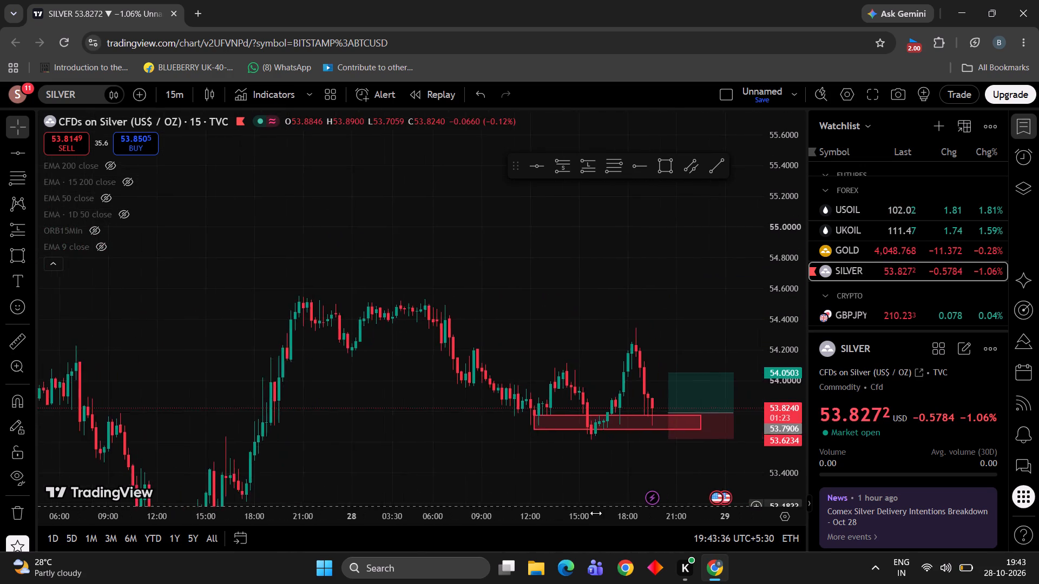
left_click_drag(596, 513, 461, 396)
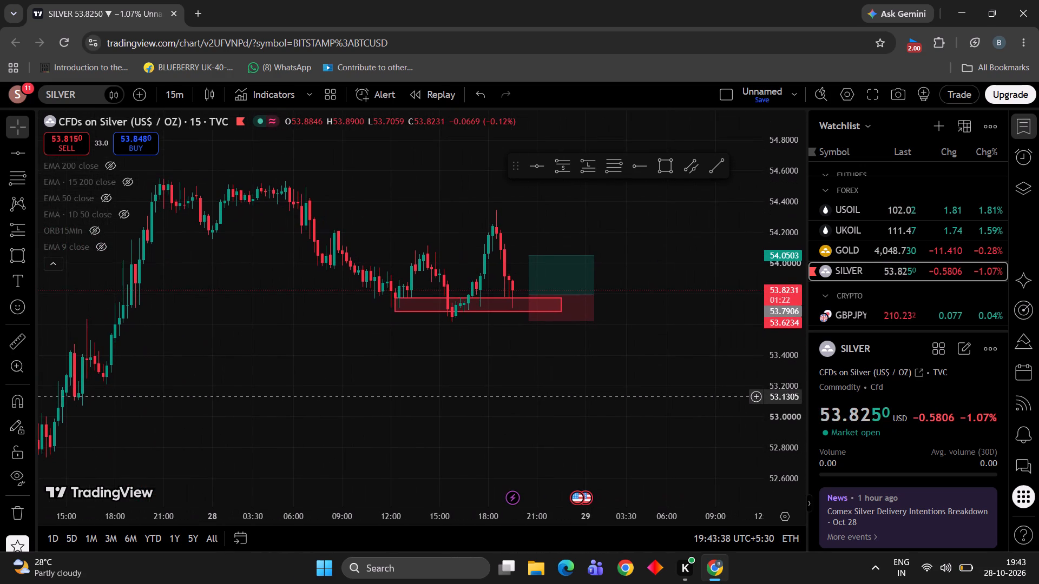
left_click_drag(461, 396, 422, 393)
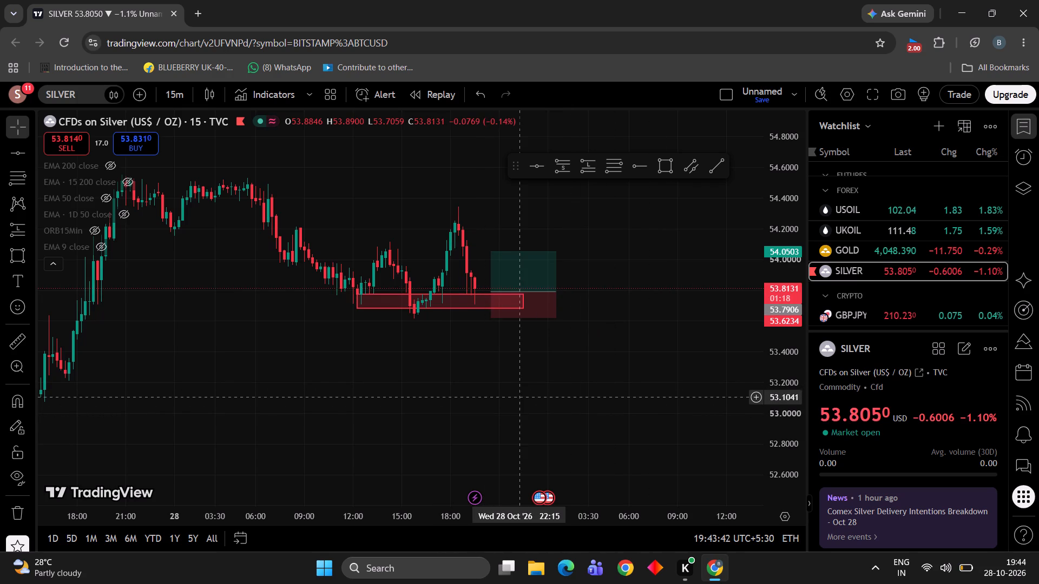
Switch the SILVER chart to the 5-minute interval, reset the chart view and examine the latest candles around the zone and long position.
key("5")
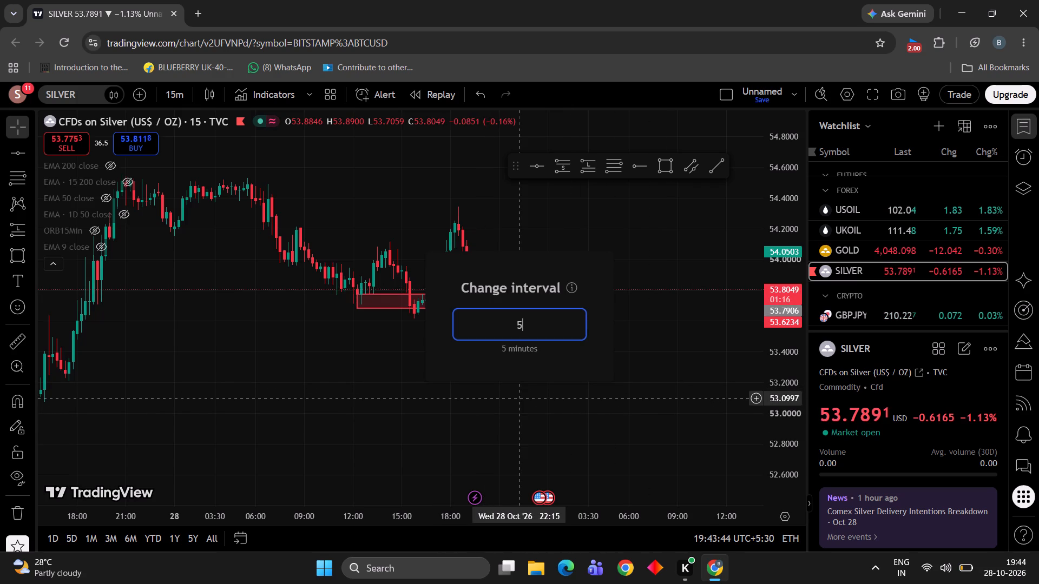
key("Return")
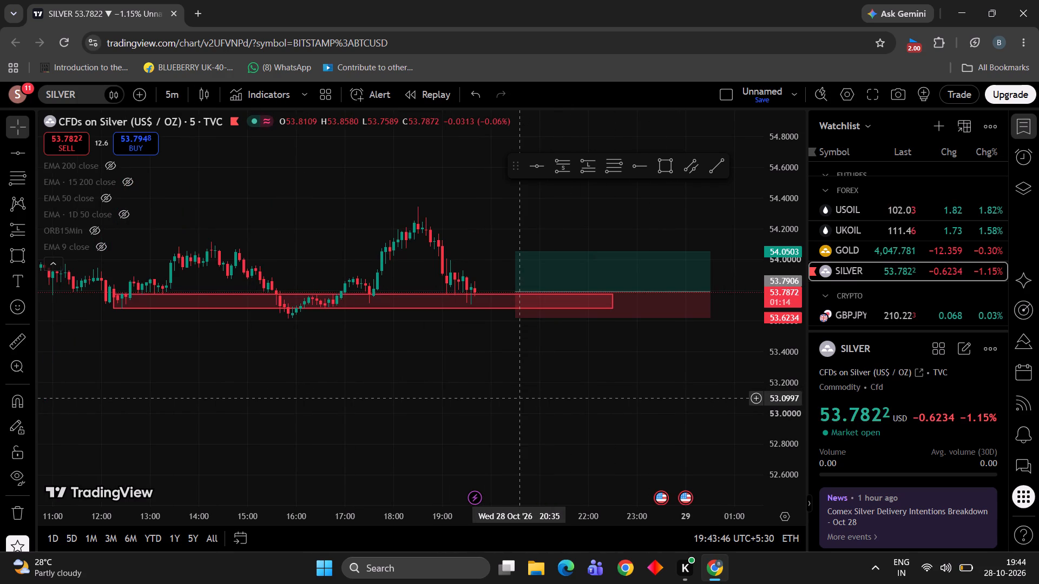
key("alt+r")
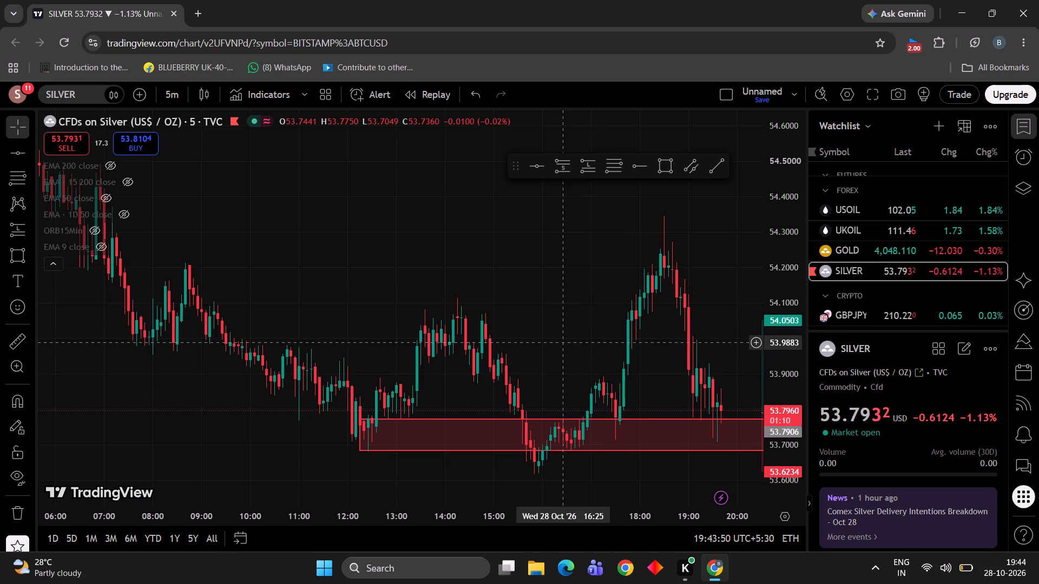
left_click_drag(562, 342, 418, 342)
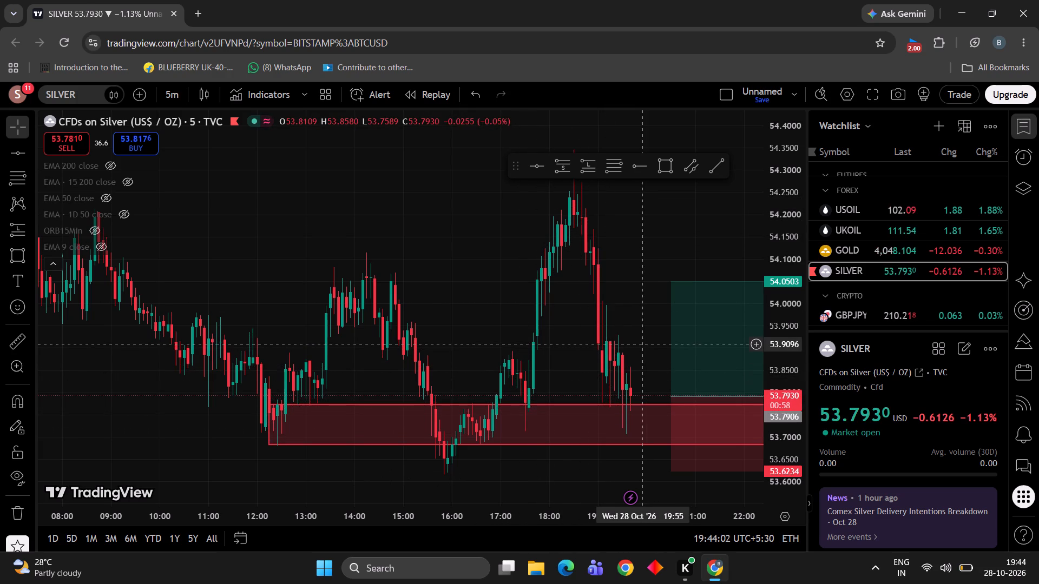
left_click_drag(643, 344, 537, 318)
left_click_drag(574, 273, 660, 337)
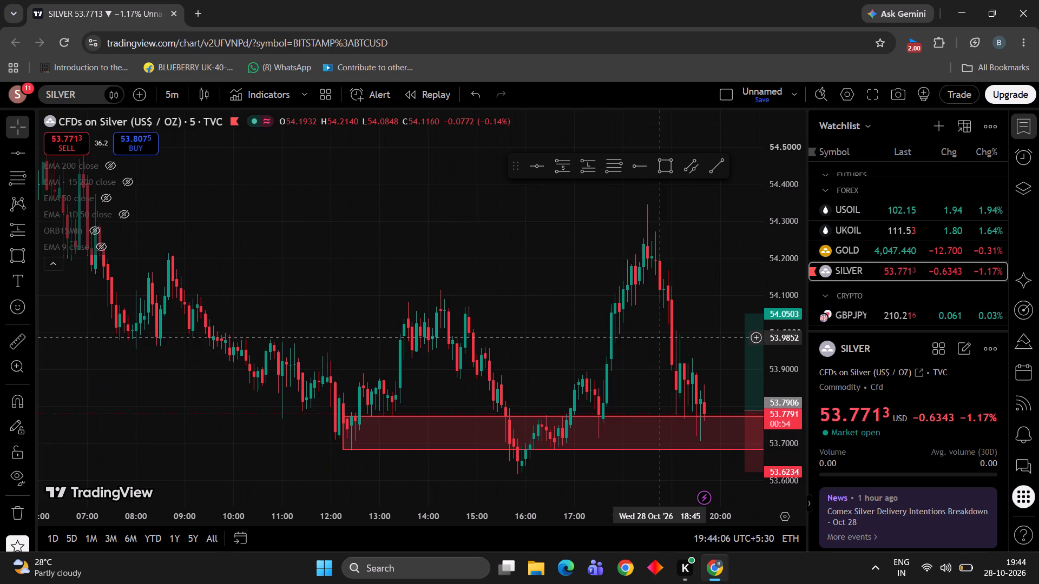
left_click_drag(660, 337, 412, 310)
left_click_drag(540, 263, 427, 289)
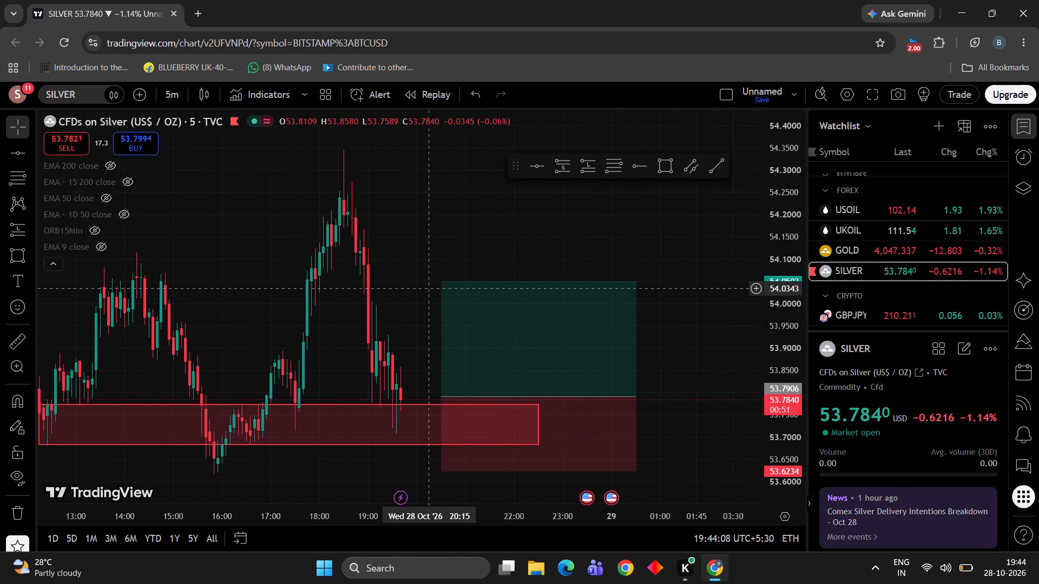
left_click_drag(427, 289, 413, 294)
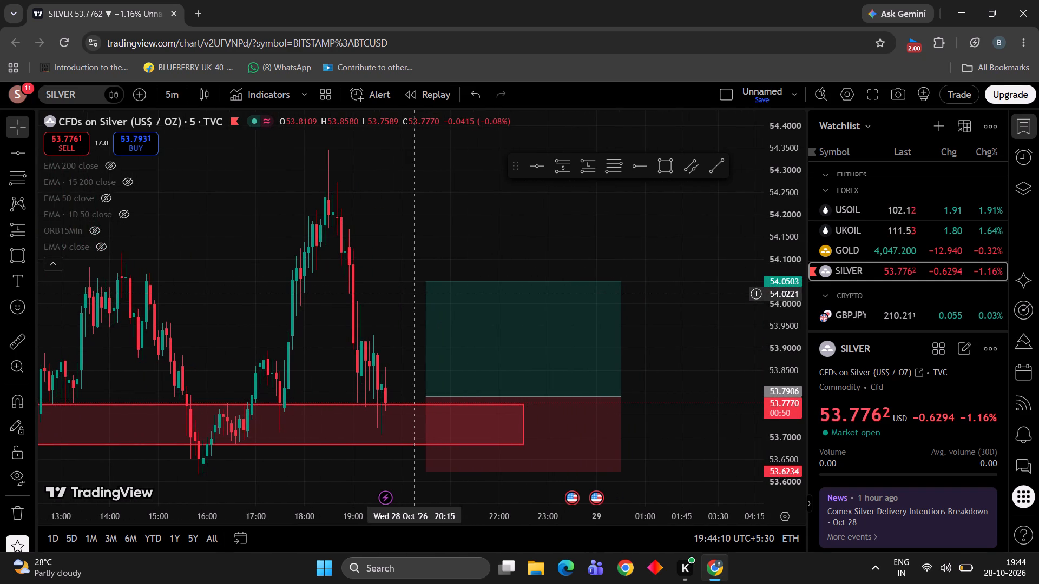